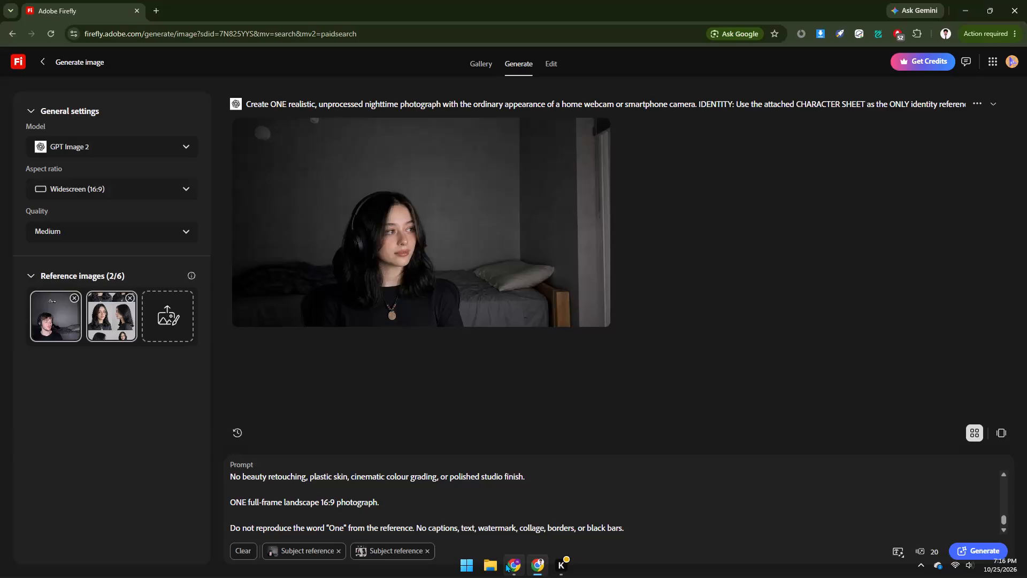
In the Notion AI chat, send the message "bro same bg nhi rkhna ga na he same kapde and face te lighting na paye".
left_click(505, 566)
left_click(478, 533)
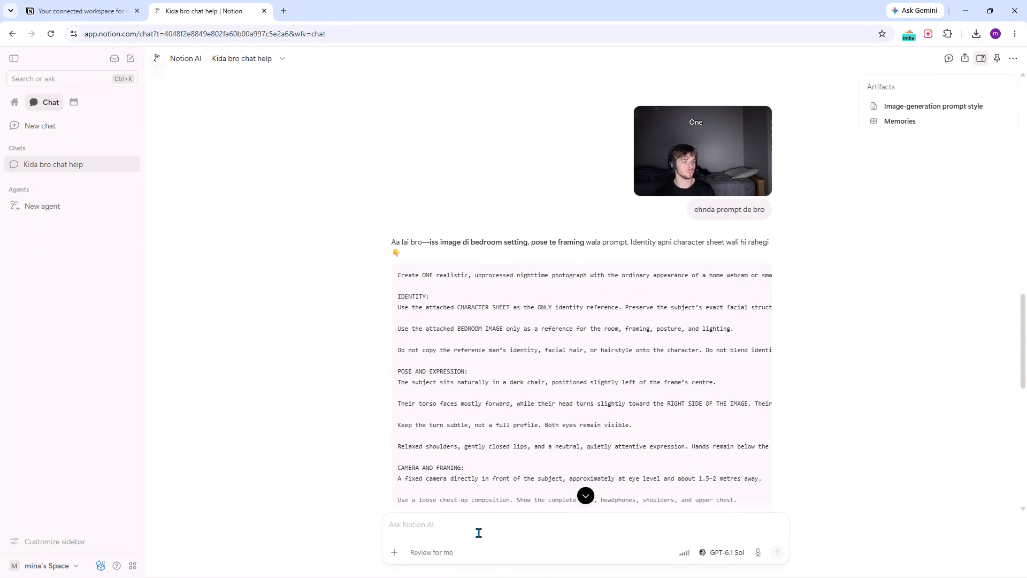
type("bro")
key("space")
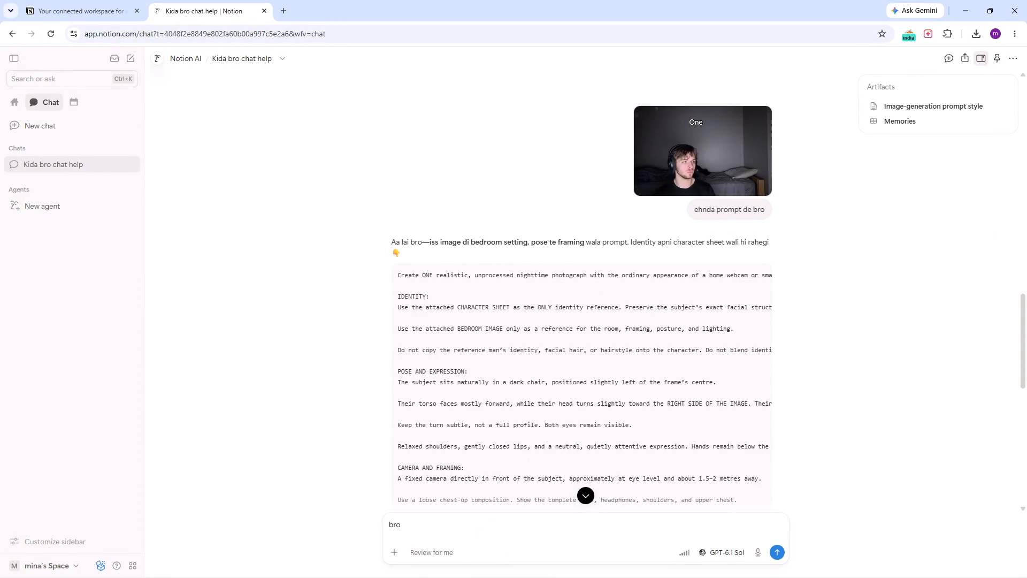
type("same bg nhi t")
key("BackSpace")
type("rkhna ga na he same kapde")
key("space")
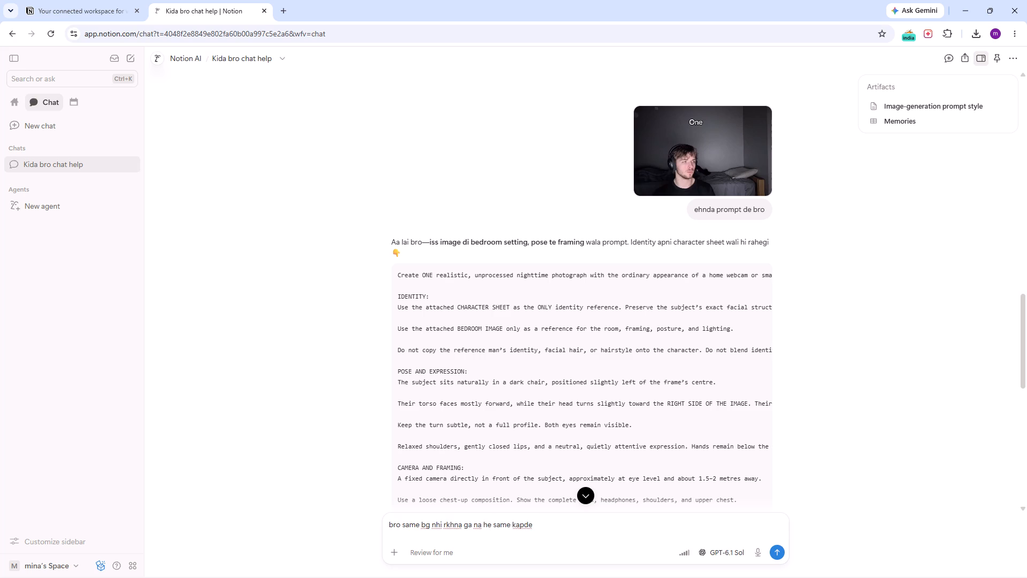
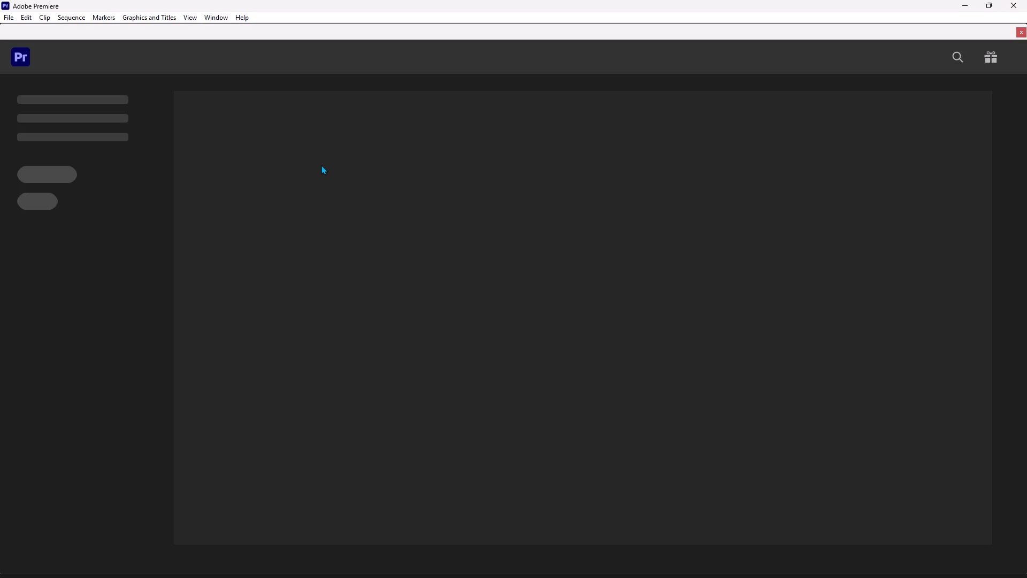
Switch to Adobe Premiere and create a project named friend using the Social Media Template Project template.
left_click(60, 103)
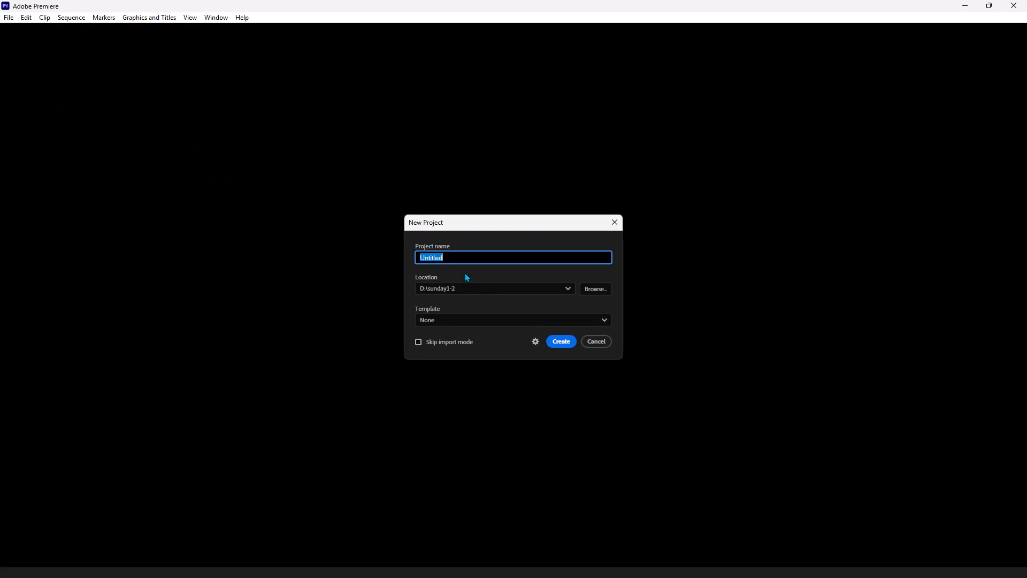
type("friend")
left_click(450, 317)
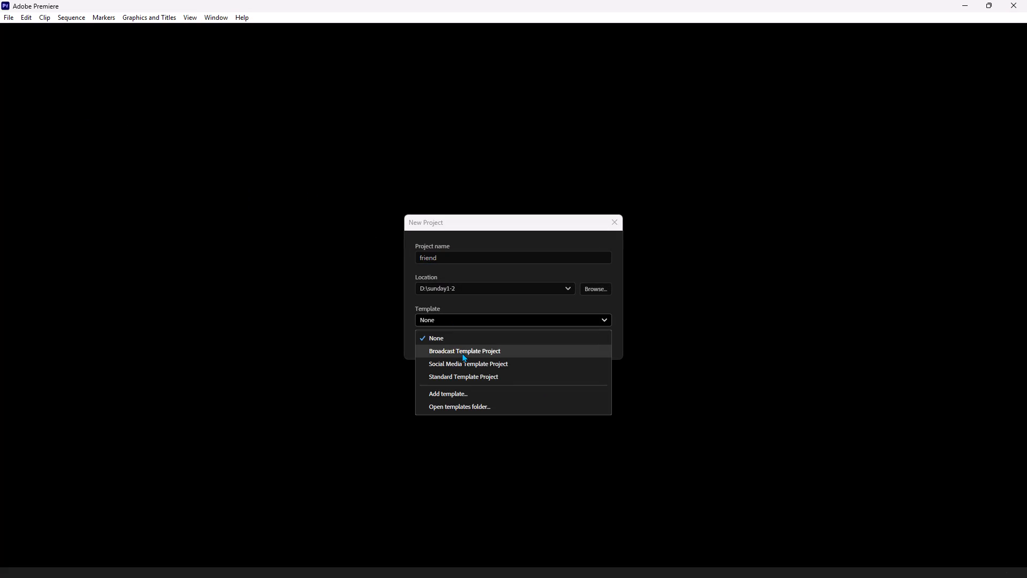
left_click(466, 361)
left_click(555, 345)
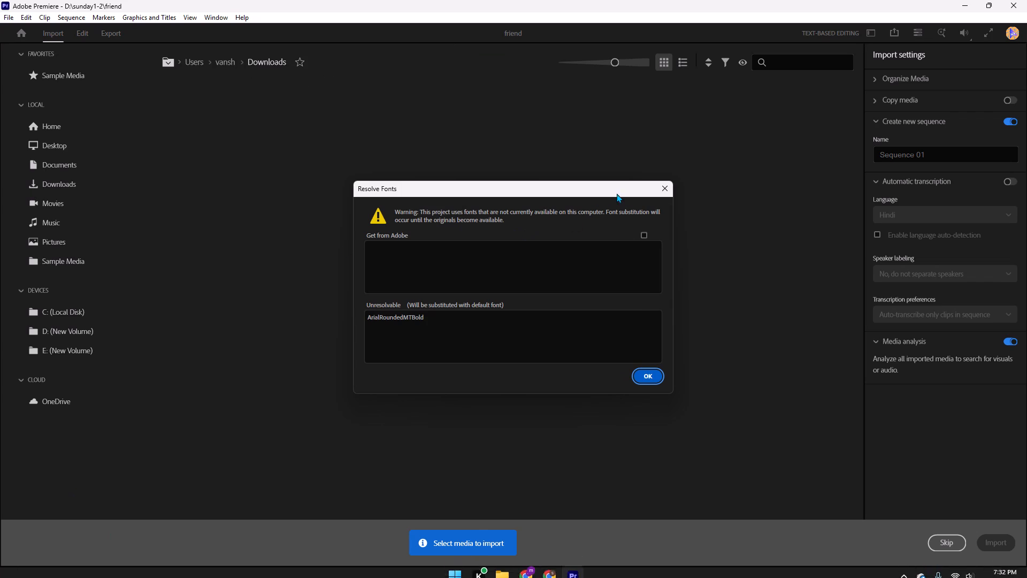
left_click(662, 185)
left_click(83, 43)
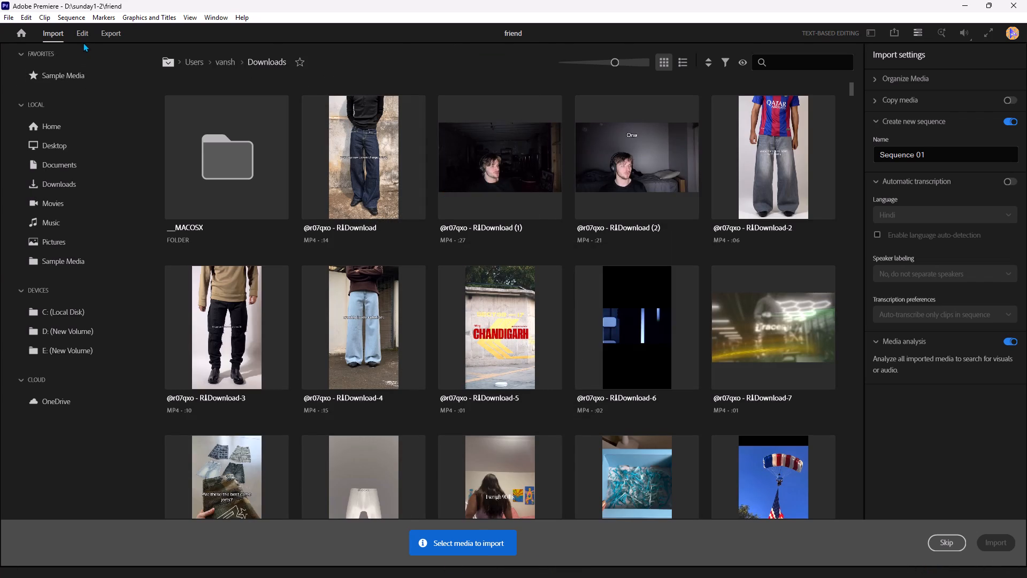
left_click(86, 36)
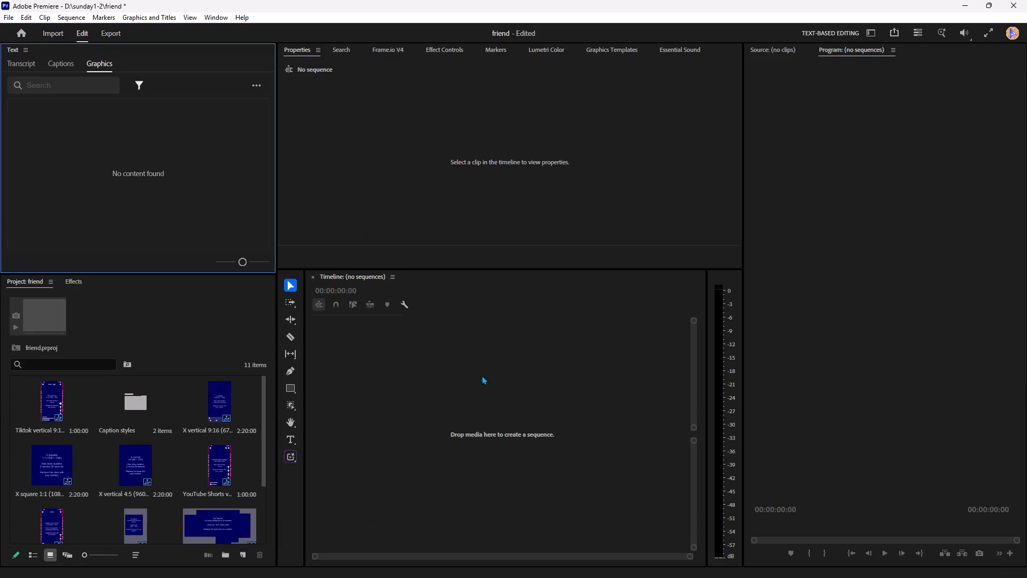
key("ctrl+i")
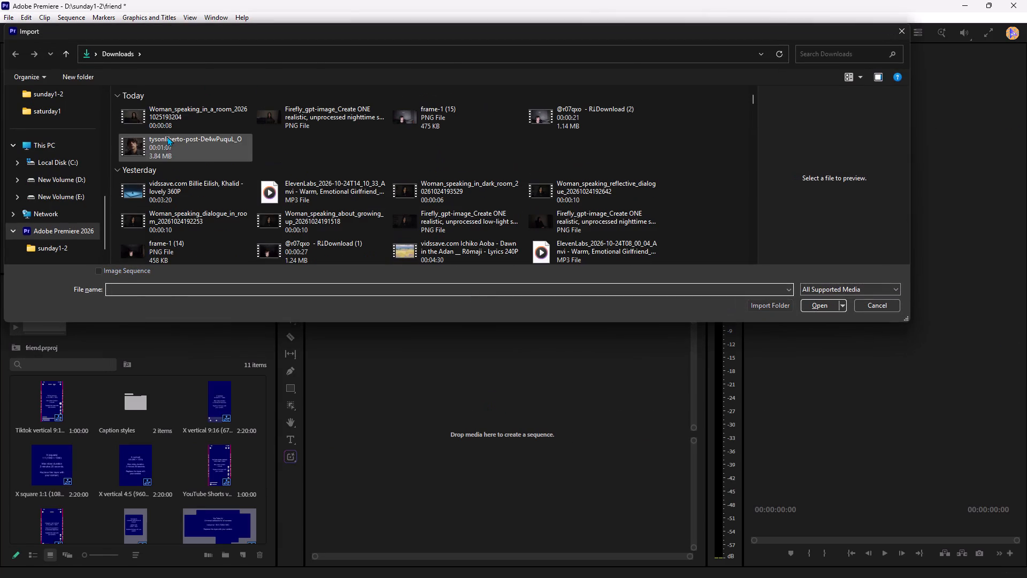
left_click(176, 123)
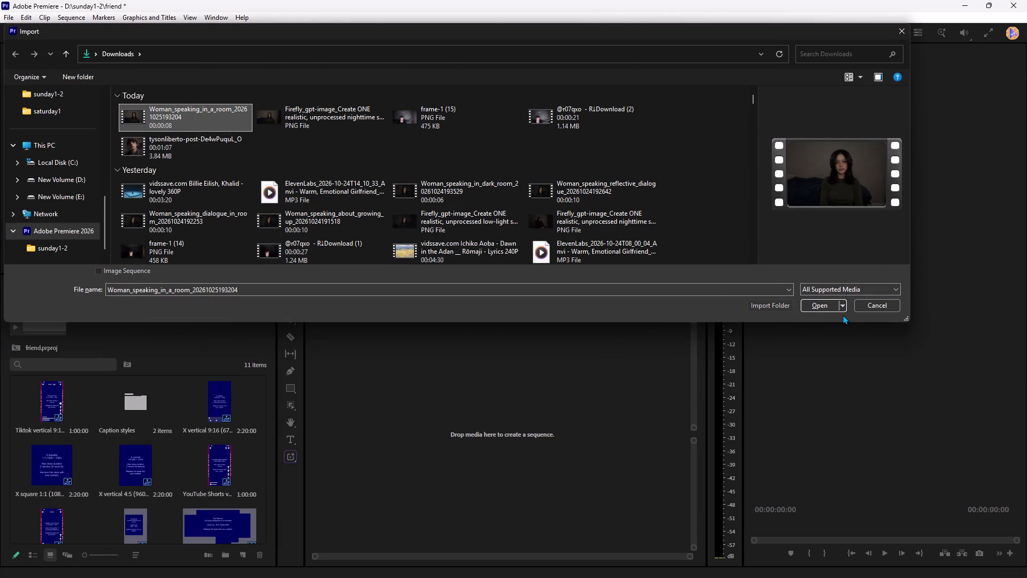
left_click(819, 307)
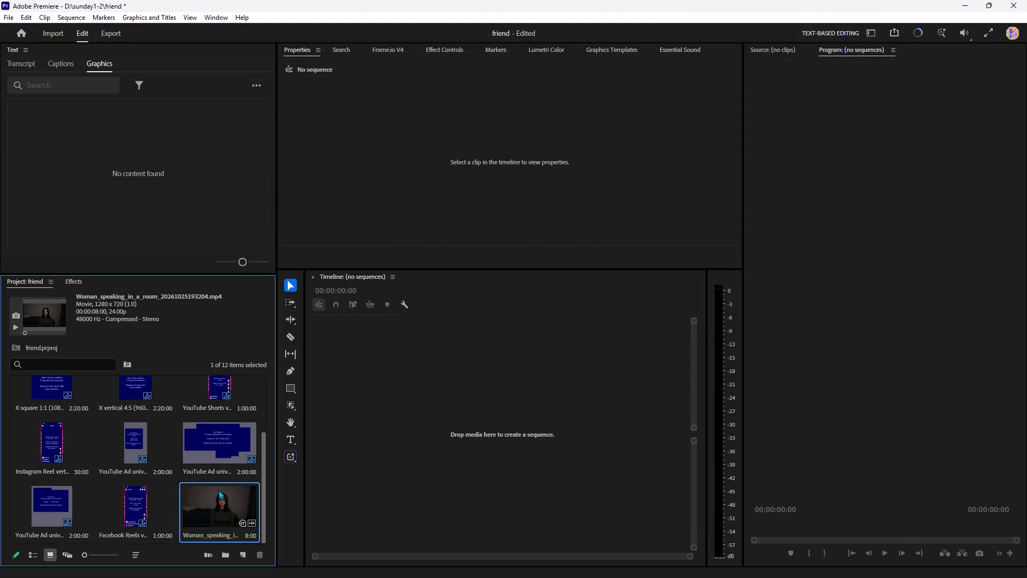
left_click_drag(206, 508, 402, 455)
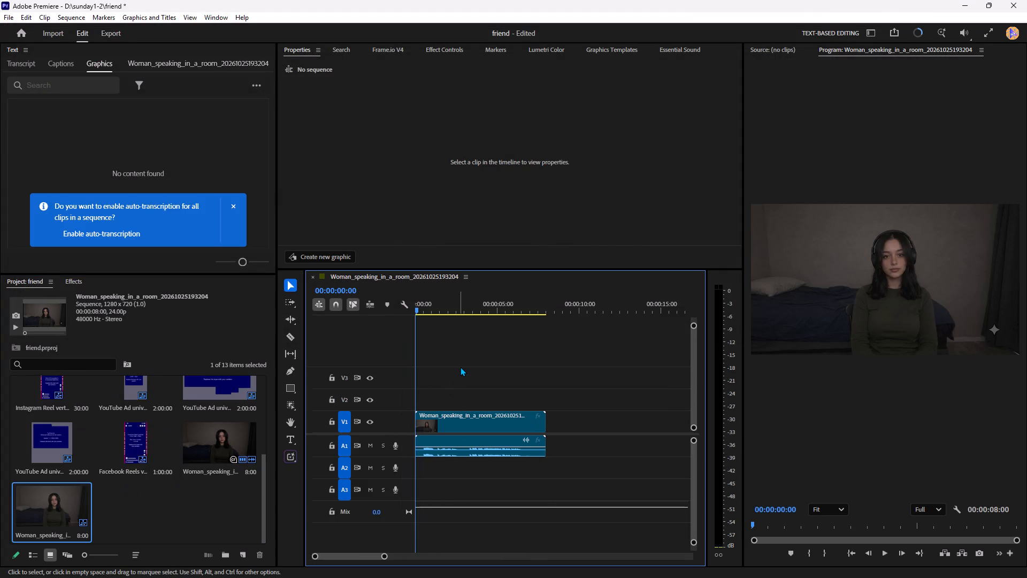
Review the first second of the woman's clip to check where her speech starts.
left_click_drag(385, 557, 384, 557)
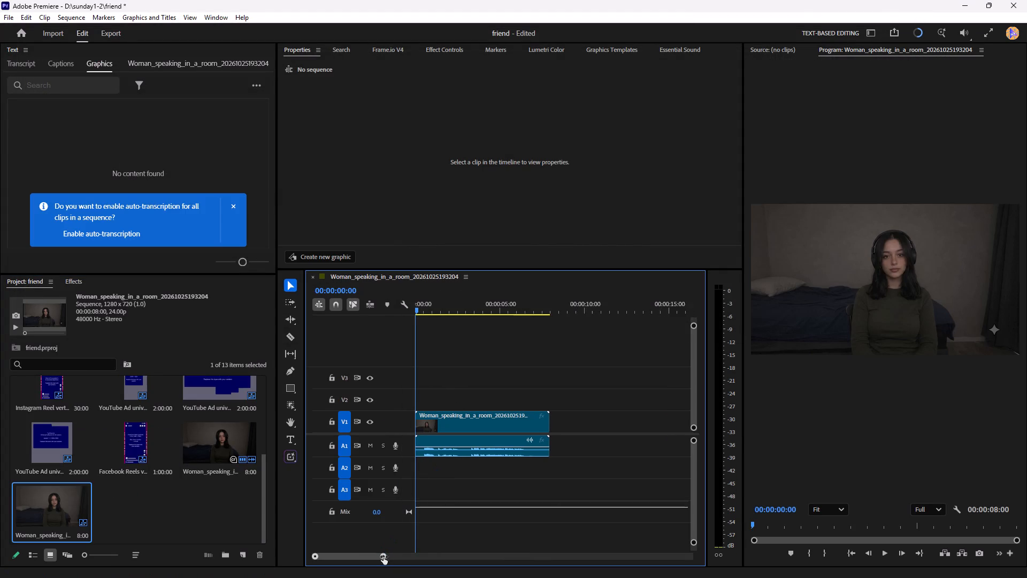
left_click_drag(384, 557, 342, 557)
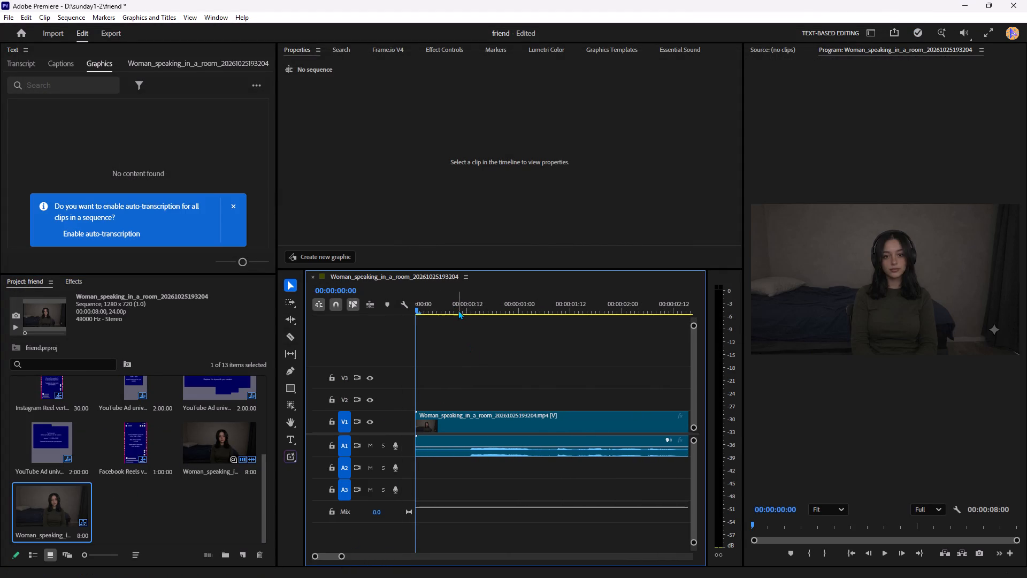
left_click_drag(459, 311, 462, 311)
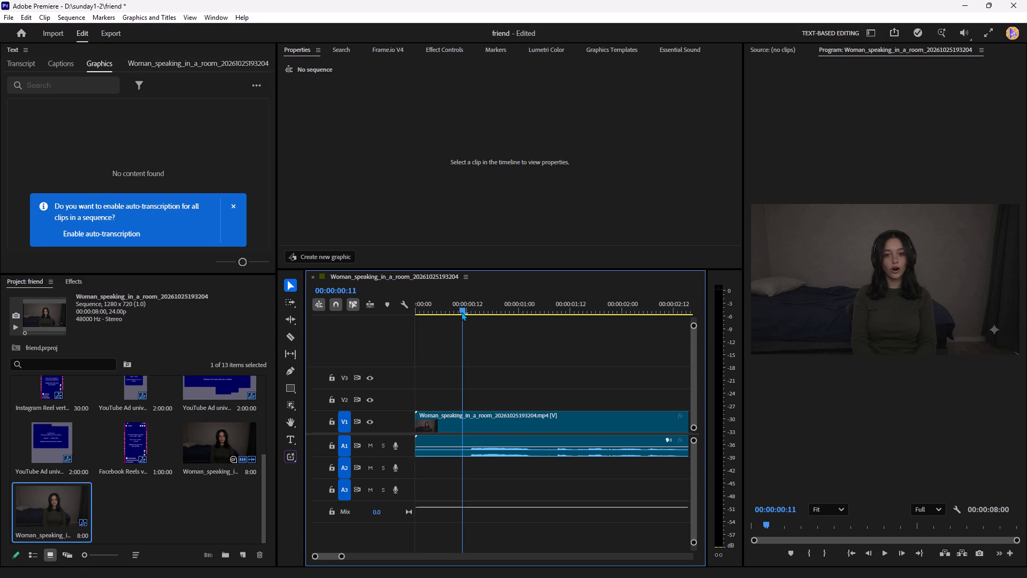
left_click_drag(462, 311, 467, 317)
left_click(487, 424)
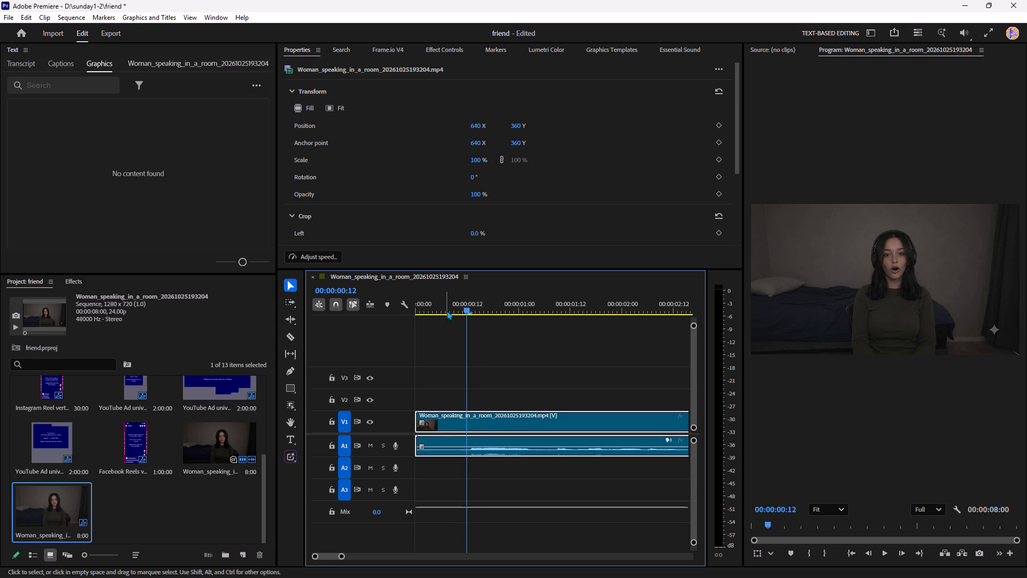
left_click_drag(447, 310, 417, 314)
key("space")
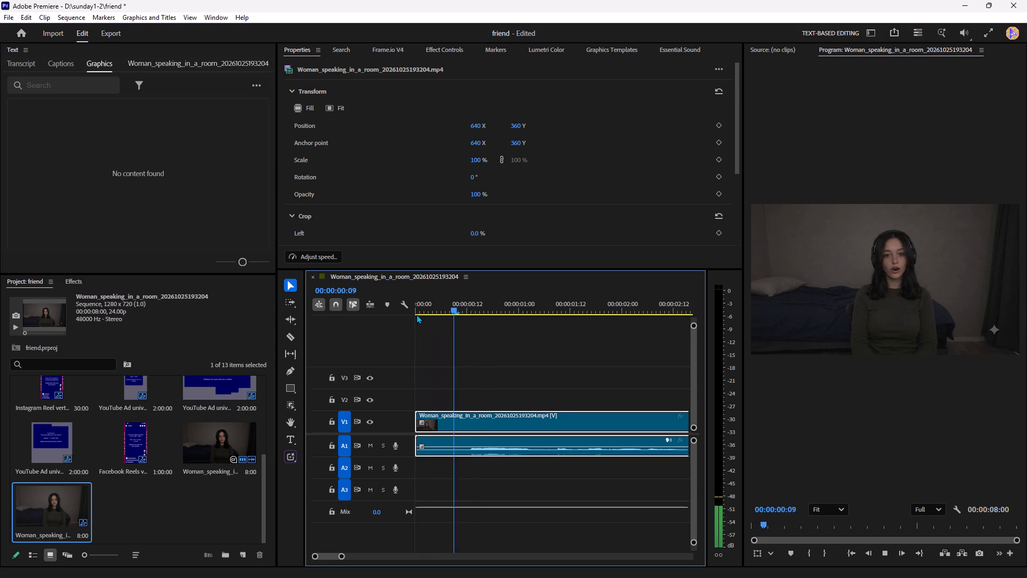
key("space")
Set the sequence's frame size to 1080 horizontal by 1920 vertical, accepting deletion of its previews.
left_click(498, 427)
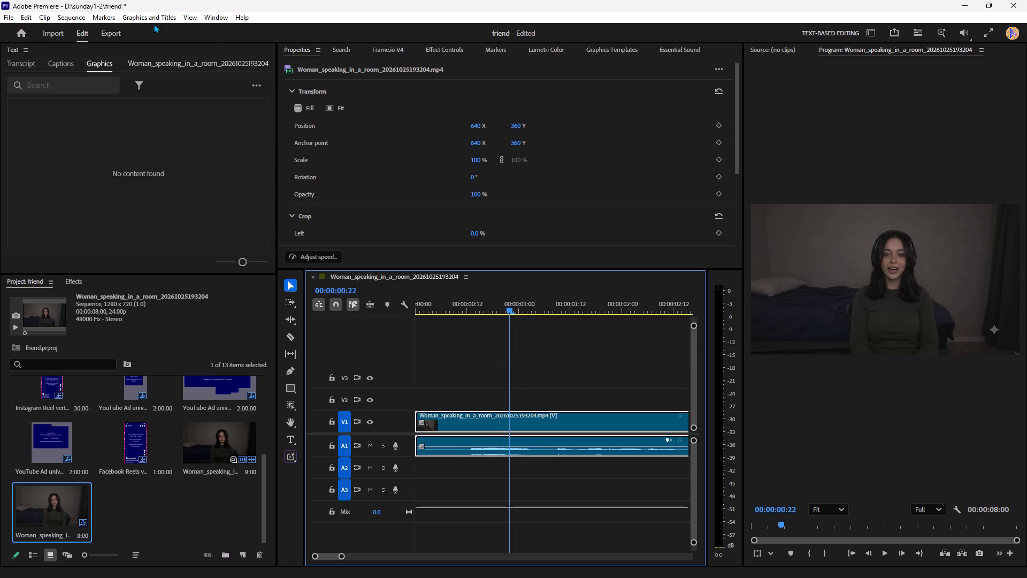
left_click(78, 21)
left_click(90, 34)
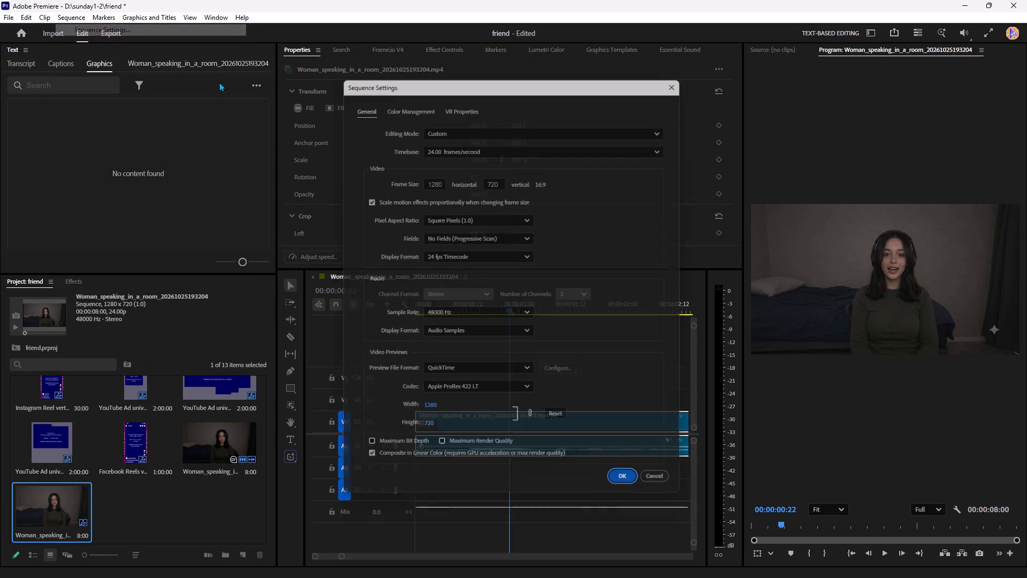
double_click(433, 180)
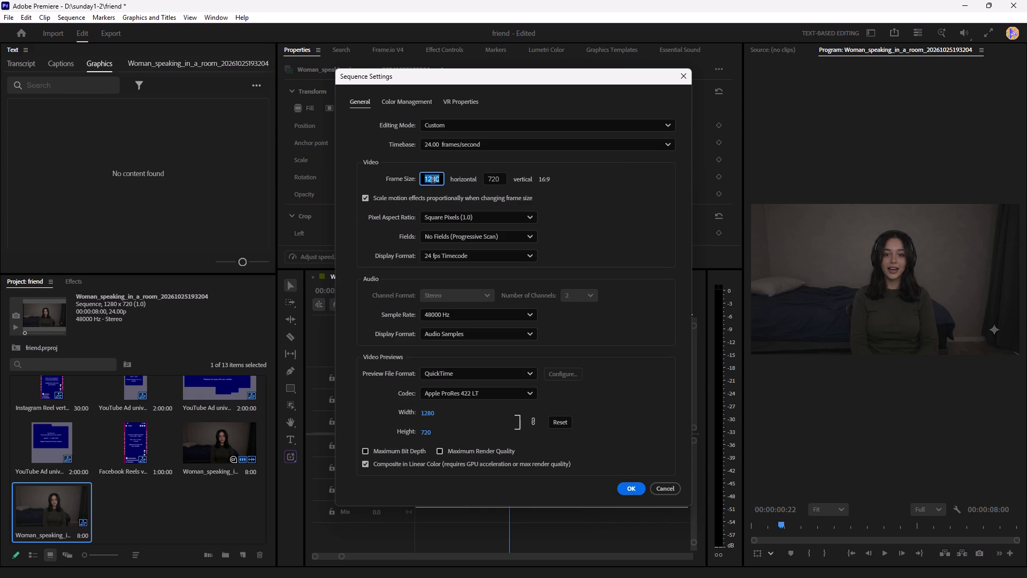
type("1080")
double_click(487, 173)
double_click(495, 179)
type("192")
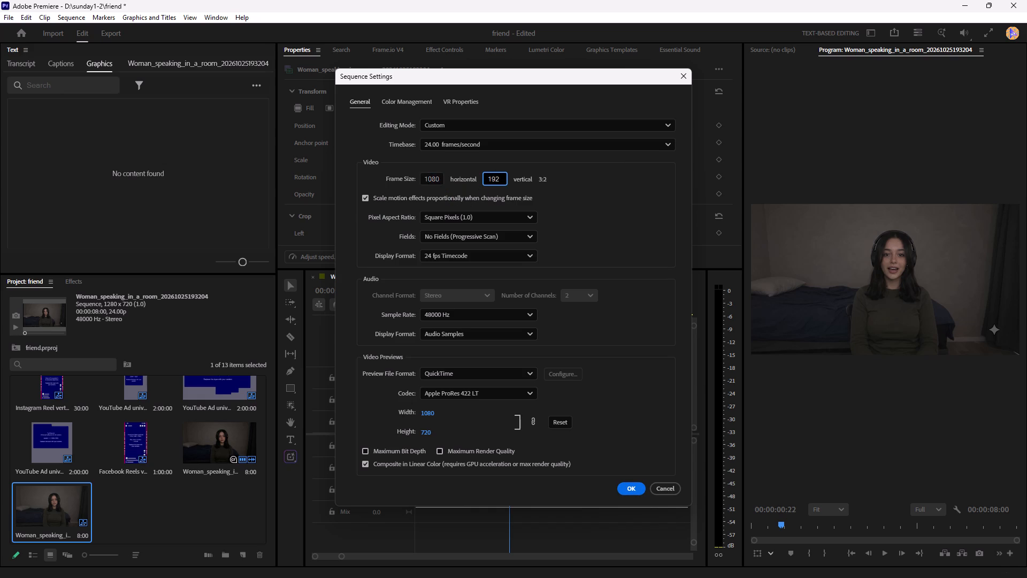
key("0")
left_click(616, 264)
left_click(629, 495)
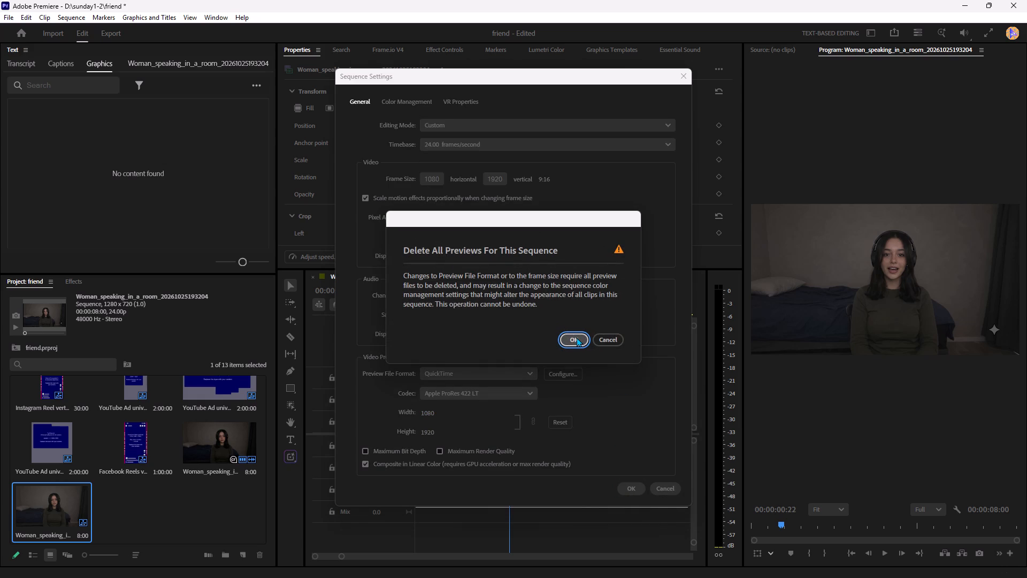
left_click(577, 337)
Set the woman clip's horizontal position to 591.
left_click(471, 131)
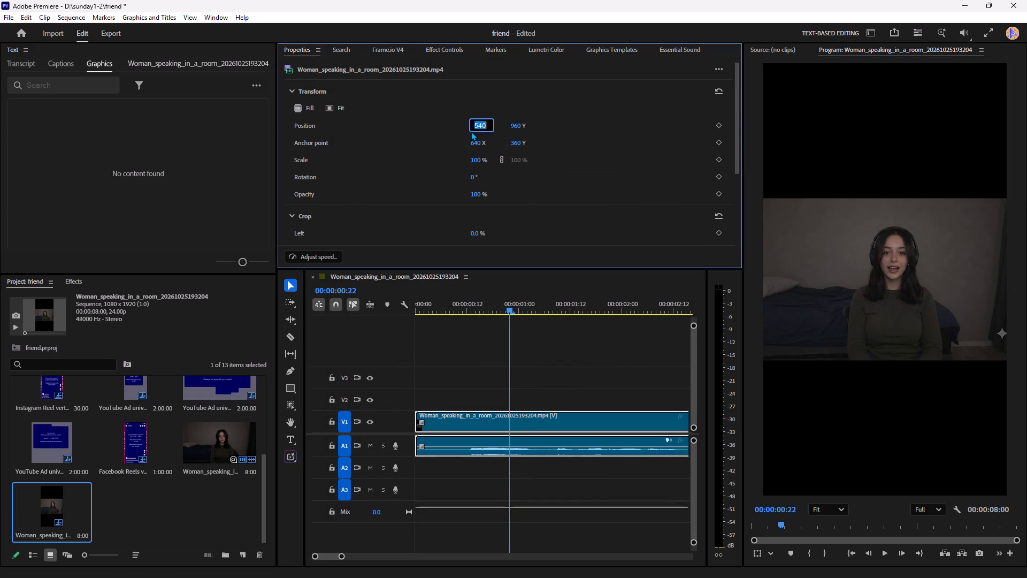
type("591")
left_click(591, 153)
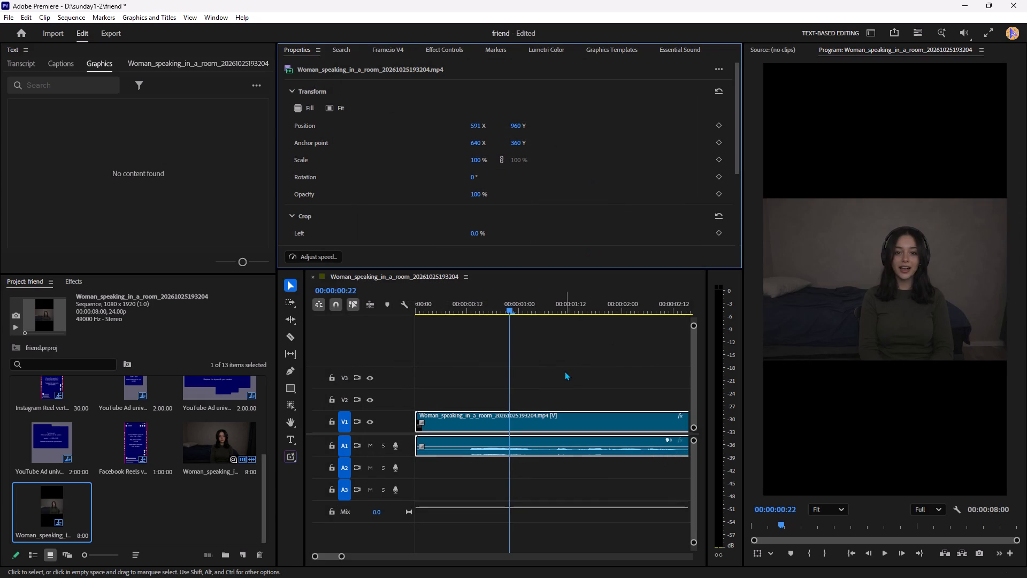
Create a 1080 x 1920 adjustment layer and place it on track V2 at the sequence start, above the woman clip.
left_click_drag(448, 306, 374, 312)
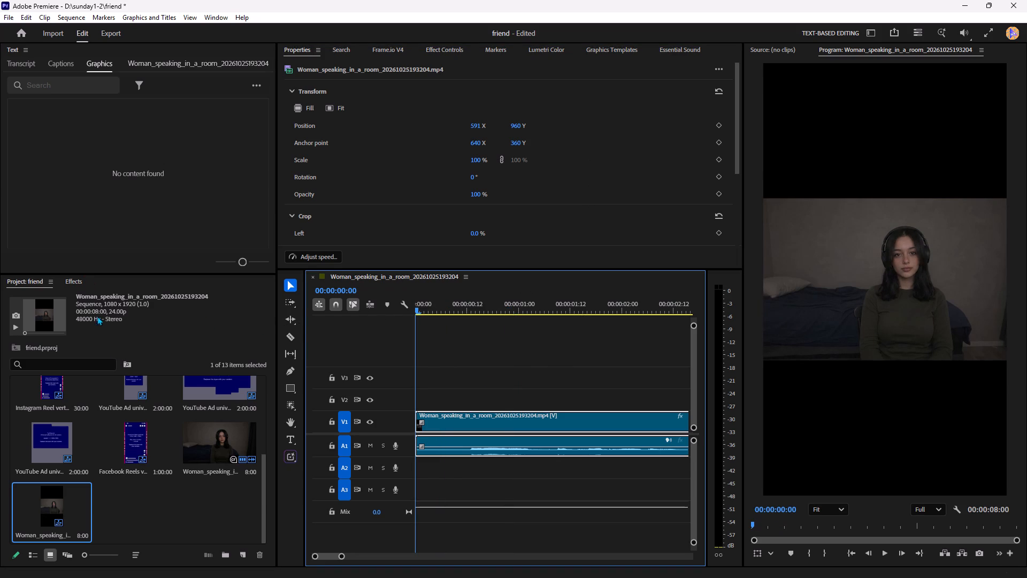
left_click(244, 554)
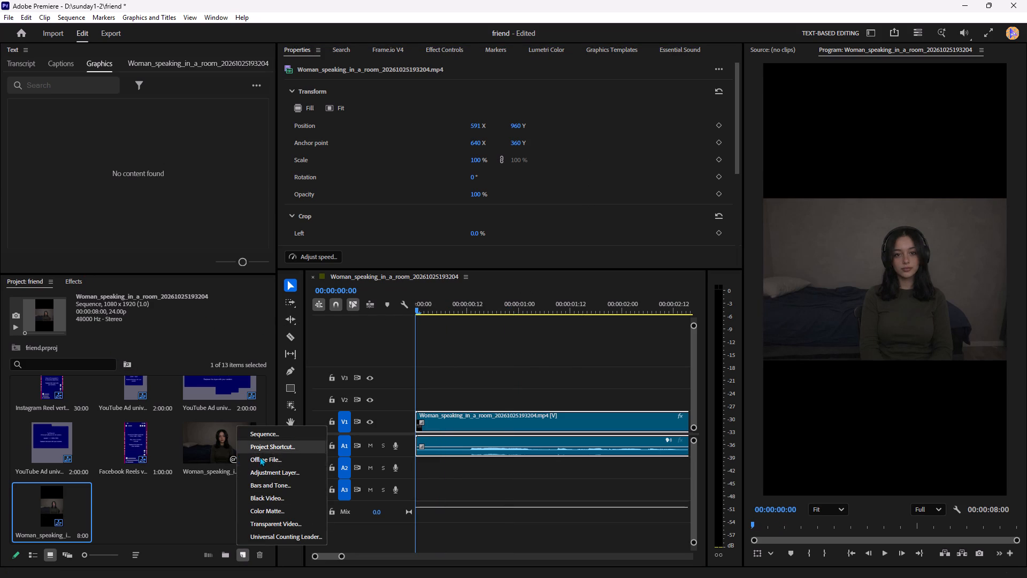
left_click(274, 474)
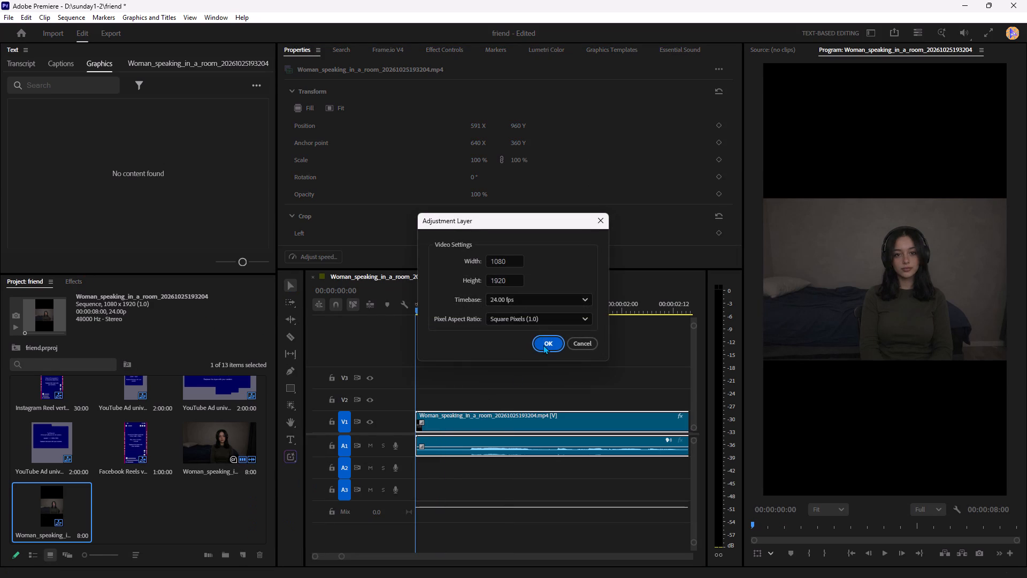
left_click(543, 345)
left_click_drag(155, 511, 411, 400)
Apply the Lumetri Color Preset, motion and Noise Preset presets to the adjustment layer and play back the opening.
left_click(66, 280)
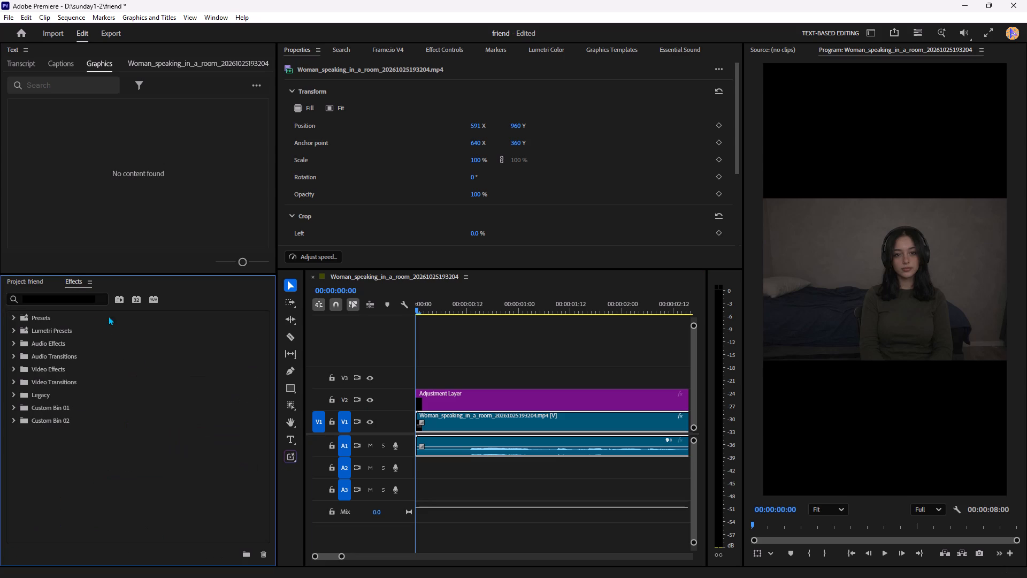
left_click(15, 317)
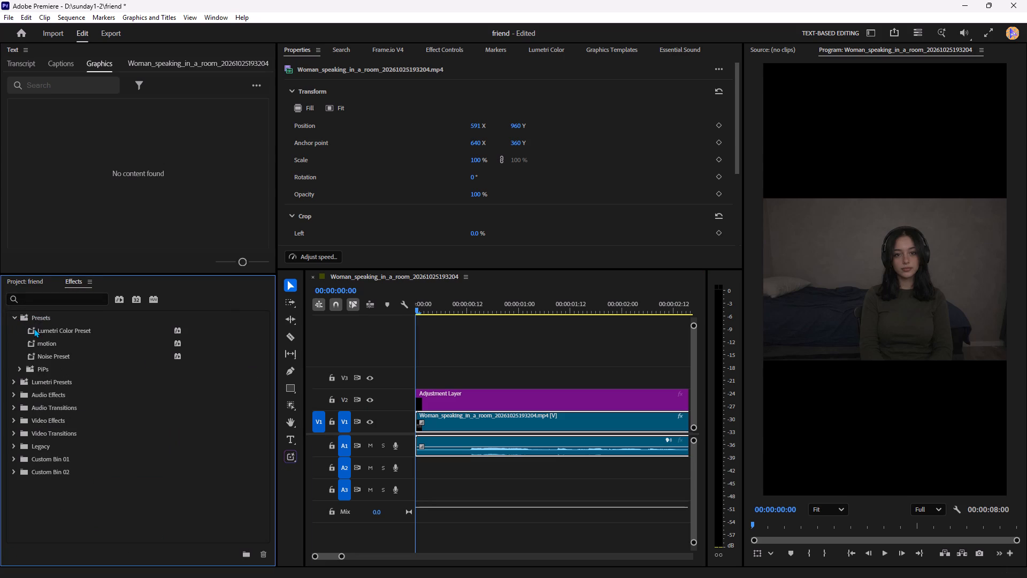
left_click_drag(34, 328, 434, 394)
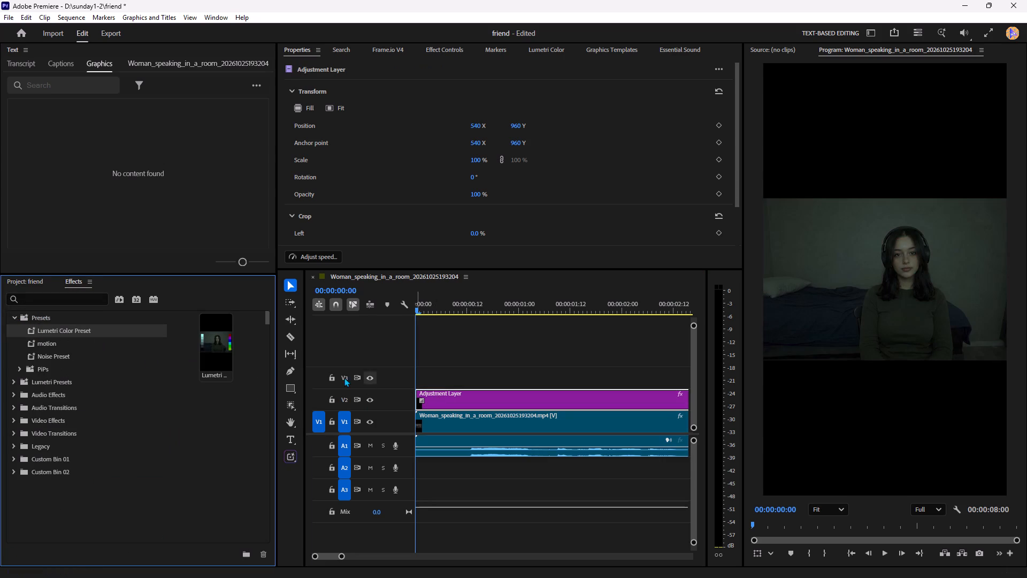
left_click_drag(45, 343, 455, 394)
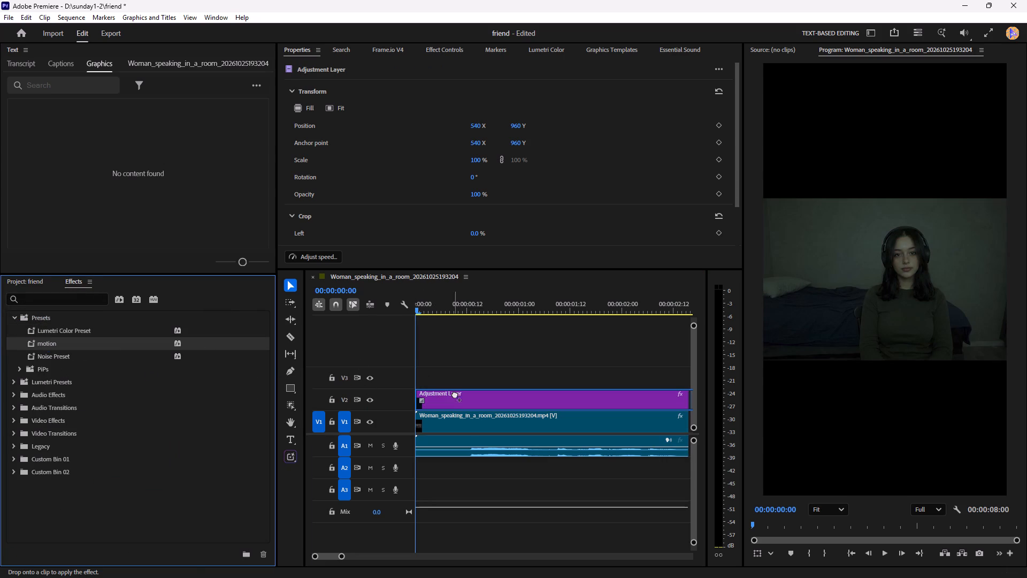
left_click_drag(455, 394, 459, 398)
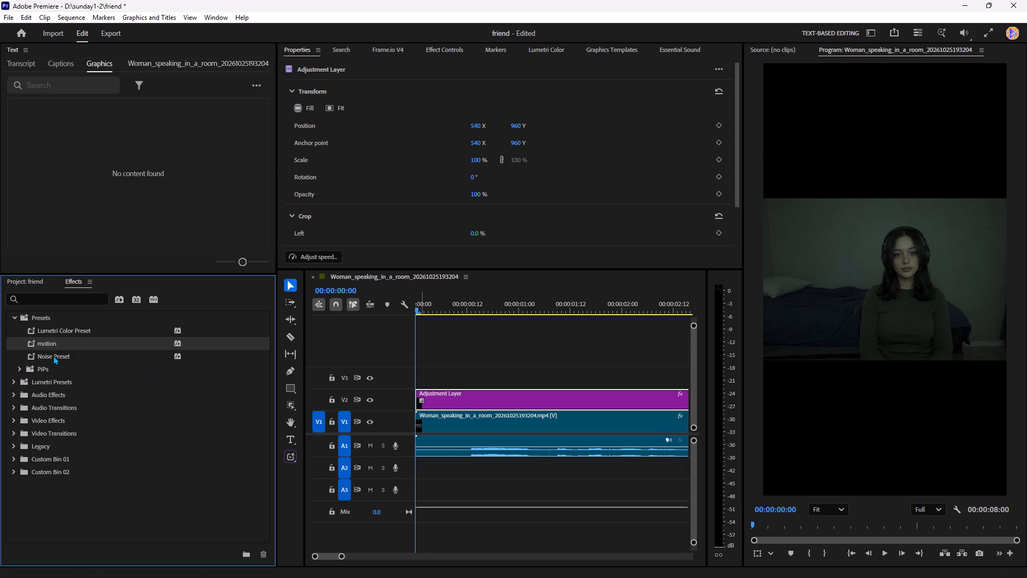
left_click_drag(53, 355, 481, 394)
key("space")
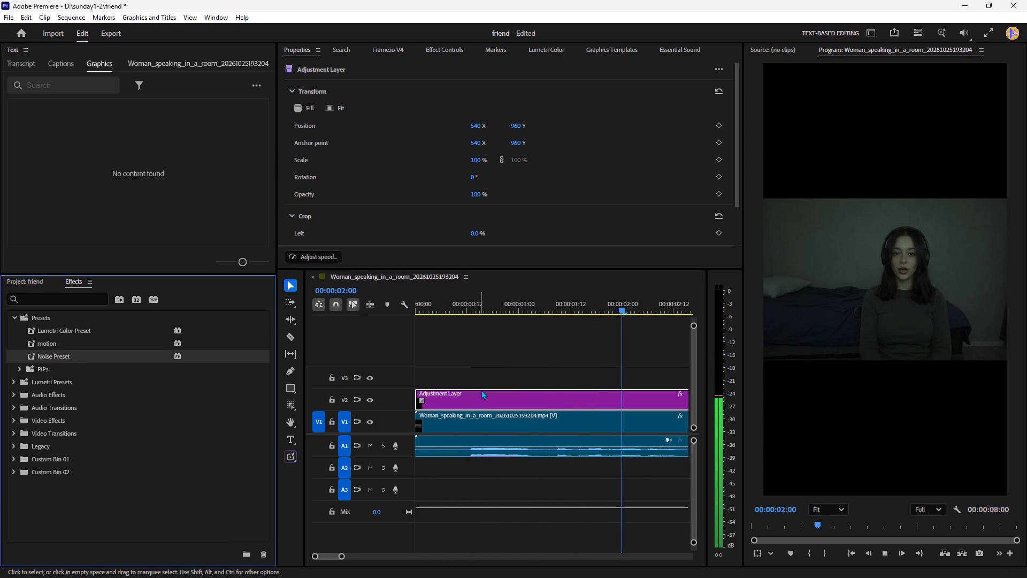
key("space")
left_click_drag(474, 306, 419, 313)
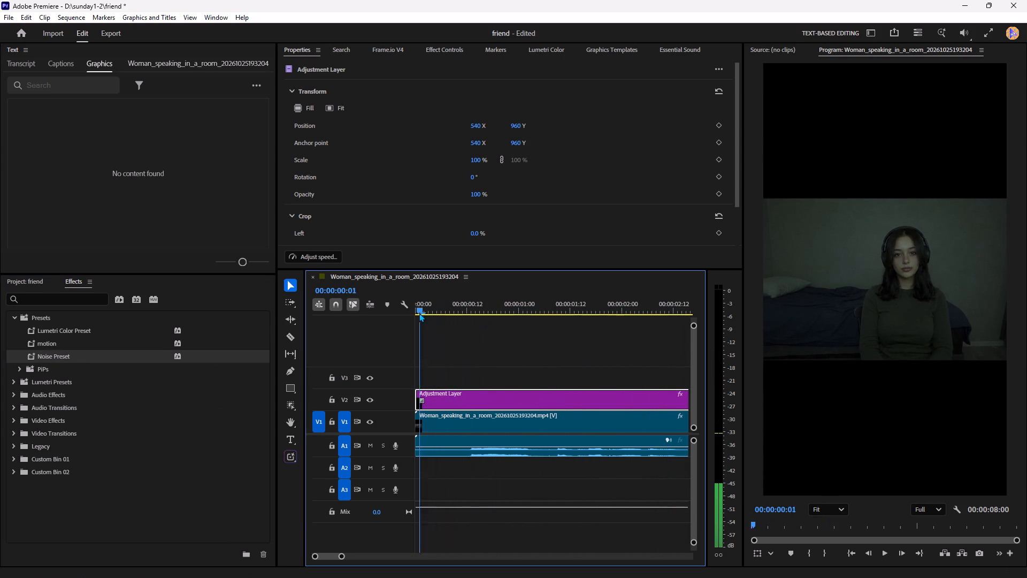
Play the sequence from its start and trim the end of the woman clip back to 00:00:06:19.
left_click_drag(419, 313, 416, 314)
key("space")
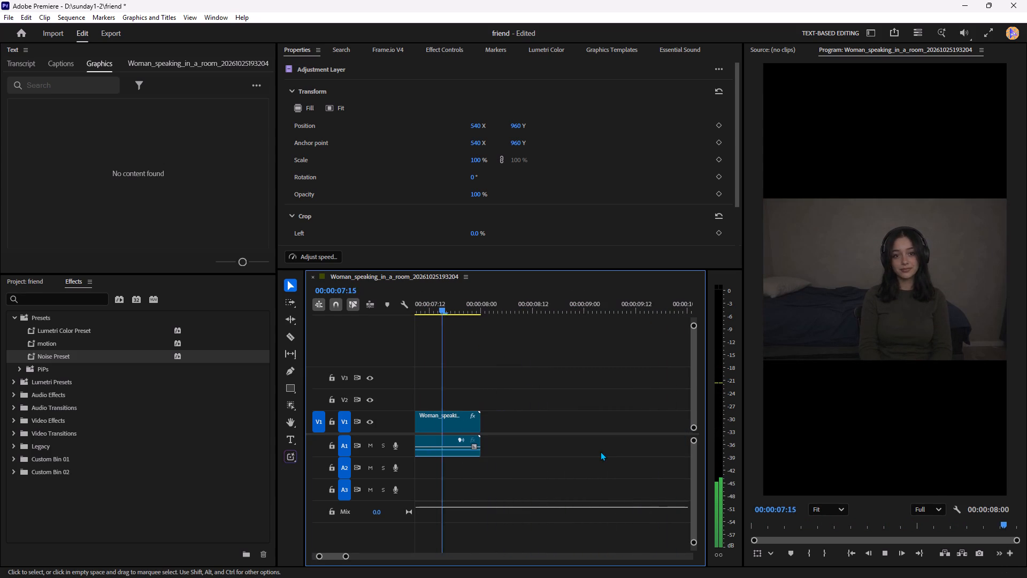
key("space")
scroll(584, 457, "up", 7)
left_click_drag(590, 422, 561, 429)
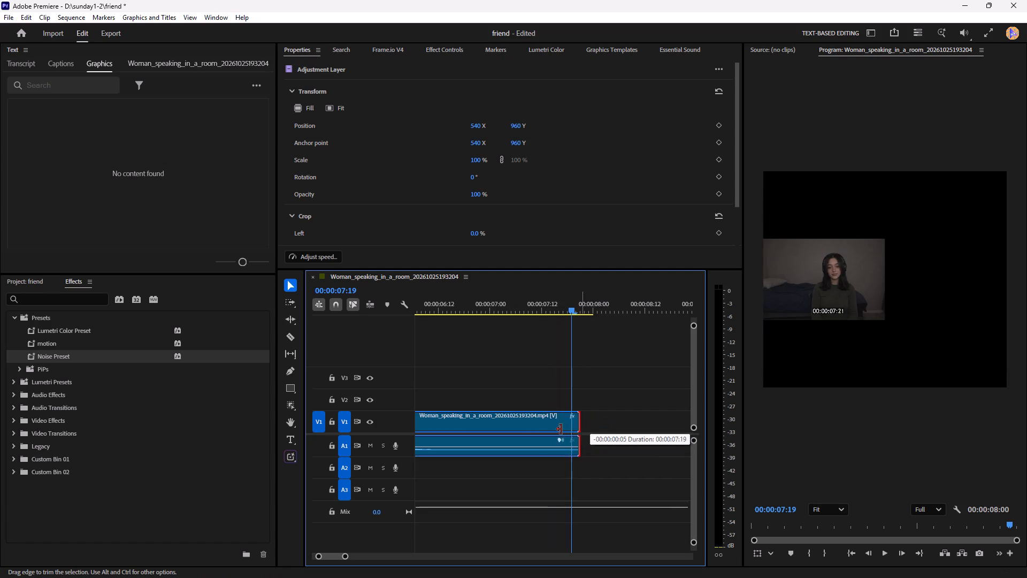
left_click_drag(561, 429, 464, 431)
Extend the adjustment layer's end on track V2 to match the end of the woman clip.
scroll(469, 435, "up", 7)
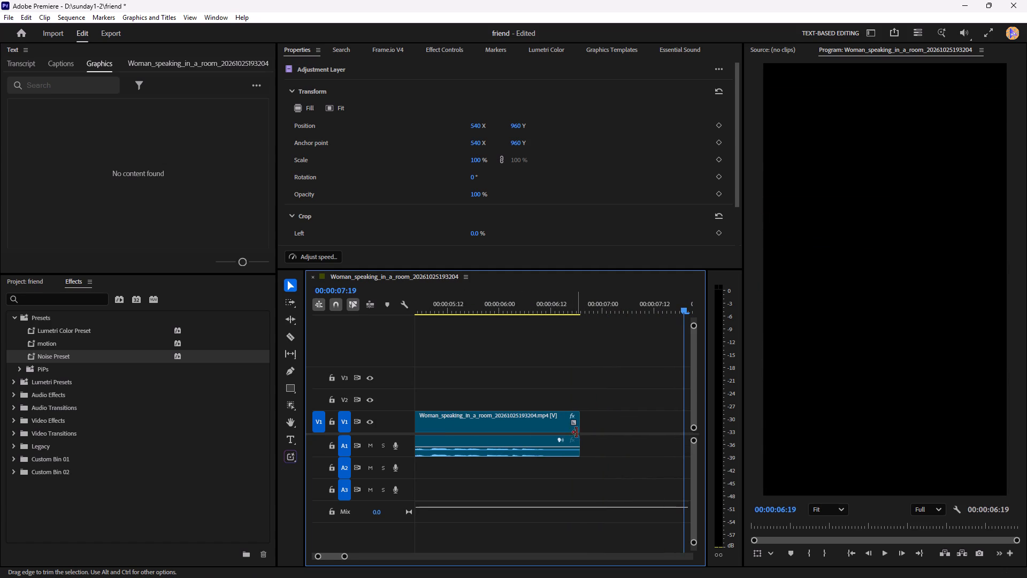
scroll(537, 412, "up", 3)
left_click_drag(444, 395, 603, 410)
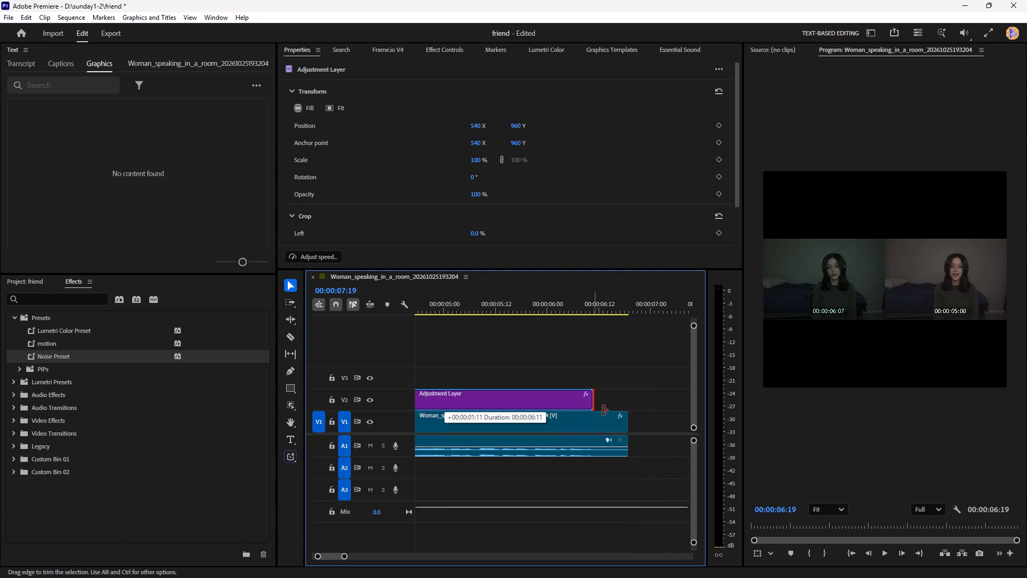
left_click_drag(603, 410, 630, 412)
Play back the opening and add a Cross Dissolve about half a second long at the start of the woman clip.
left_click_drag(523, 308, 125, 346)
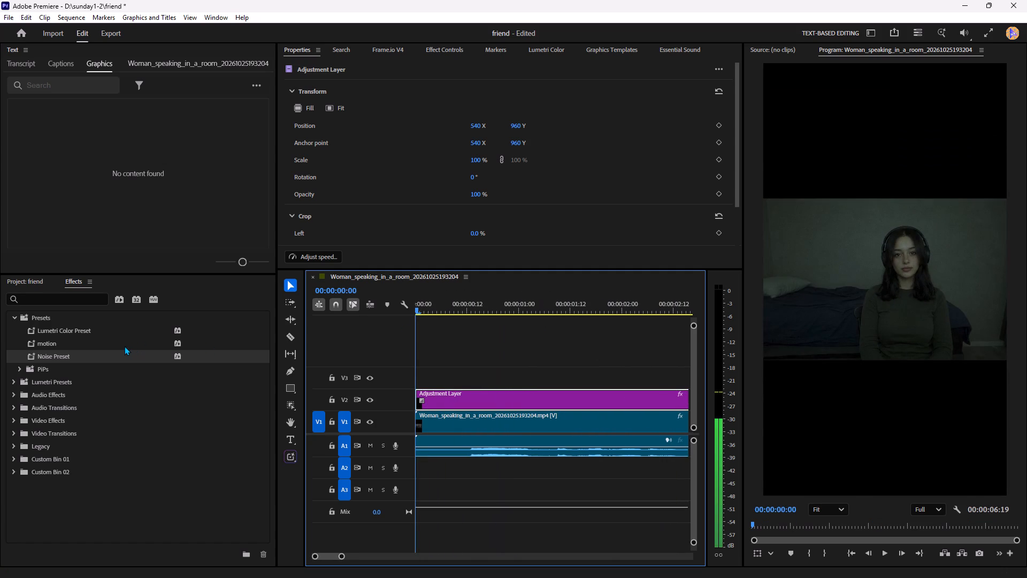
left_click_drag(125, 346, 119, 347)
key("space")
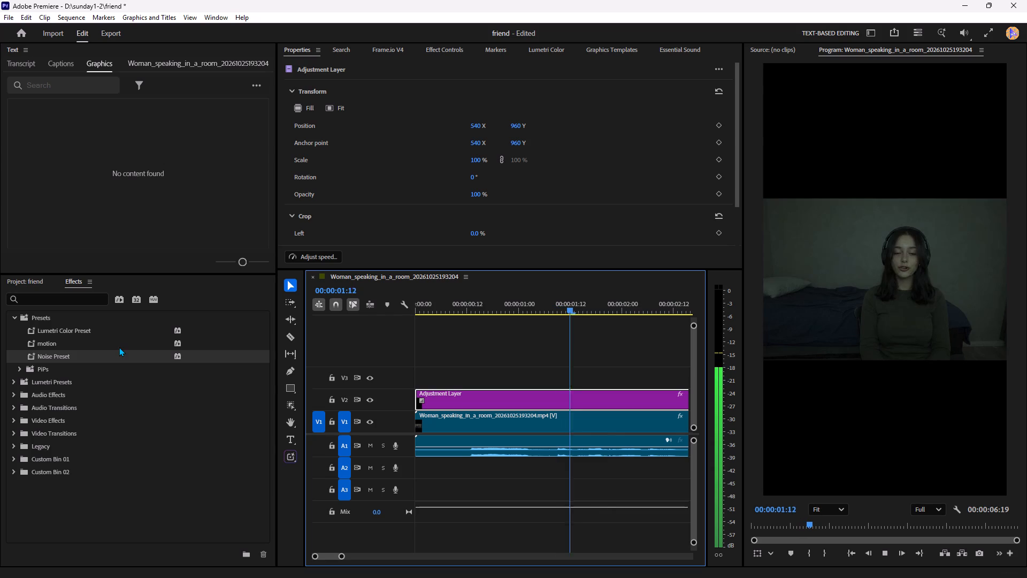
key("space")
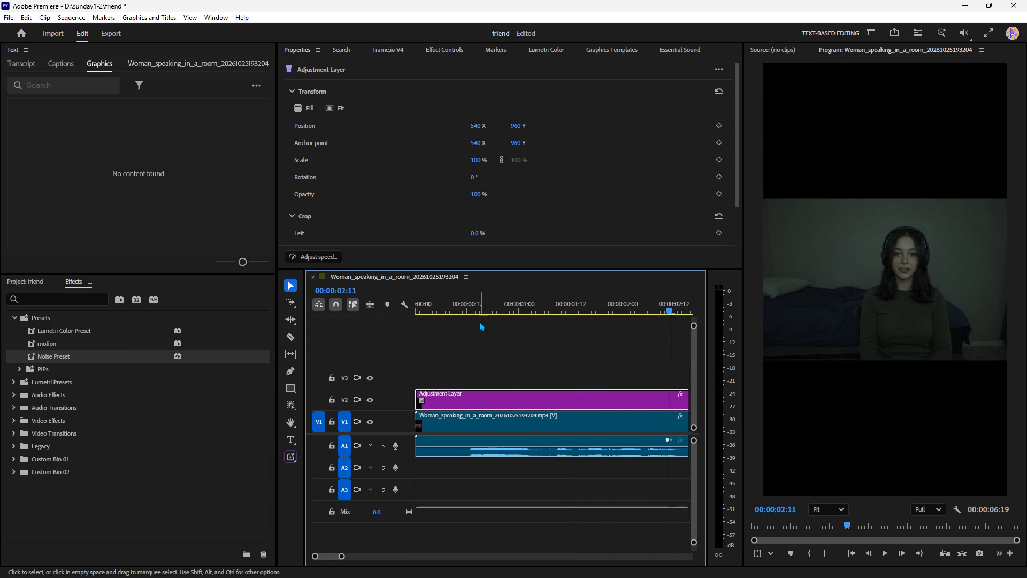
left_click_drag(472, 304, 466, 320)
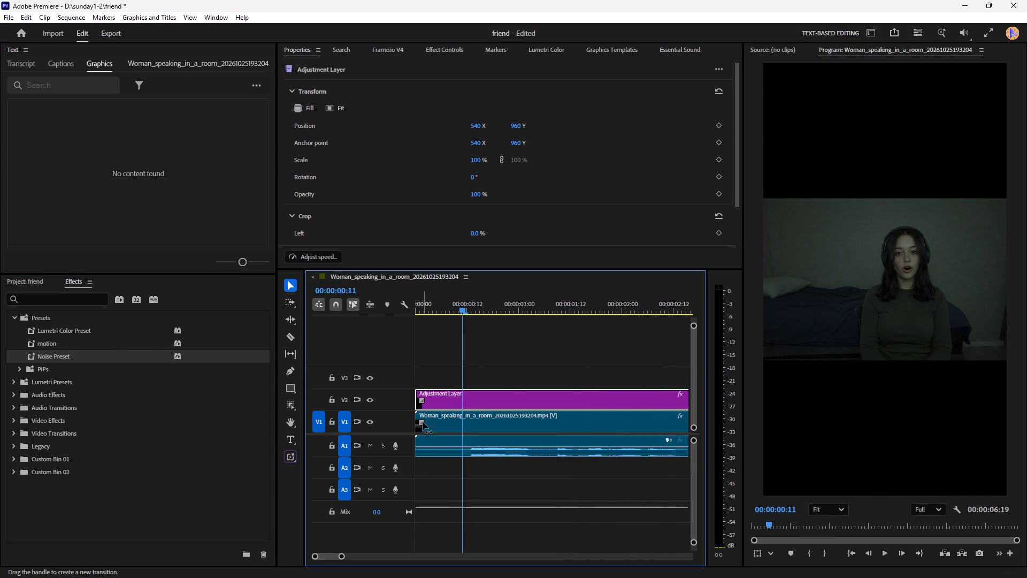
left_click_drag(423, 422, 479, 428)
Play the sequence from its start to review the opening dissolve.
left_click_drag(431, 309, 407, 309)
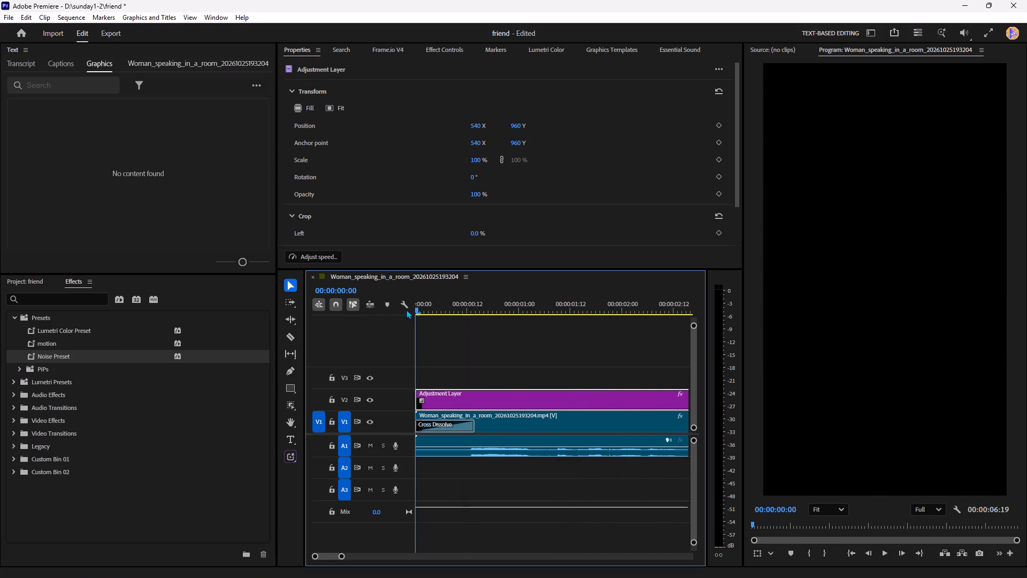
left_click_drag(407, 309, 385, 311)
key("space")
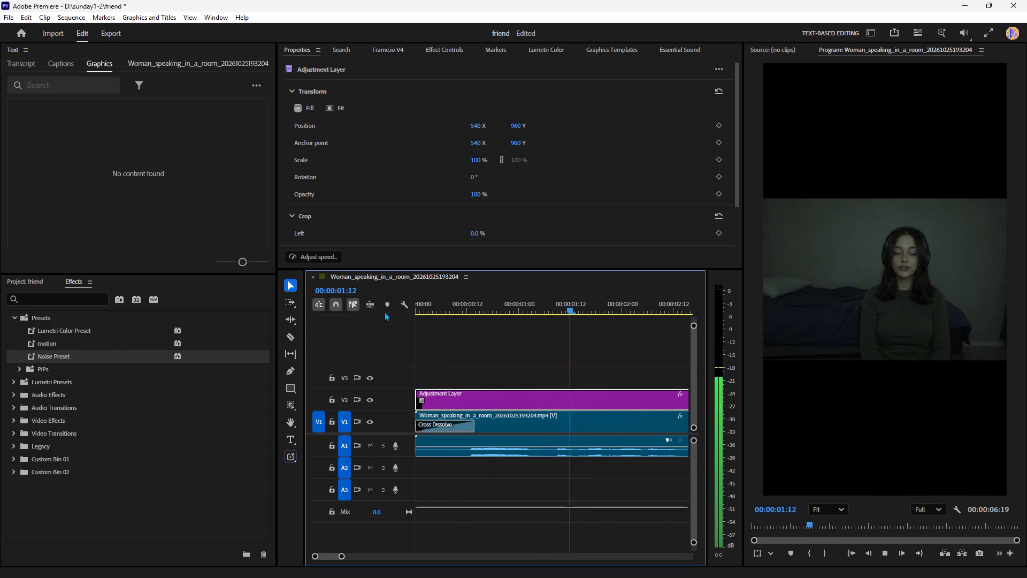
key("space")
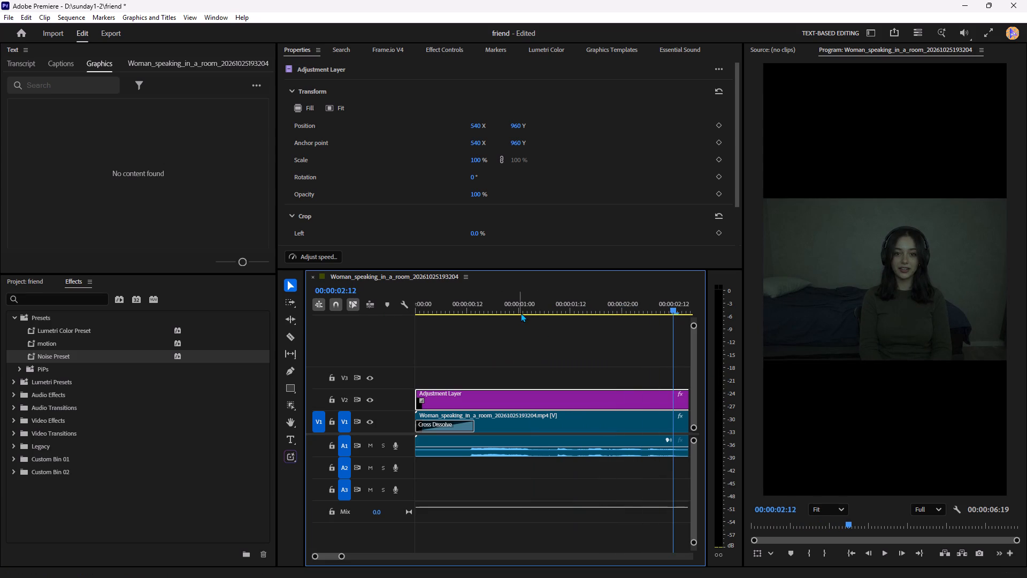
Set the adjustment layer's Lumetri temperature to -53.3, tint to 38.9 and saturation to 117.2.
left_click_drag(521, 313, 508, 313)
left_click(548, 52)
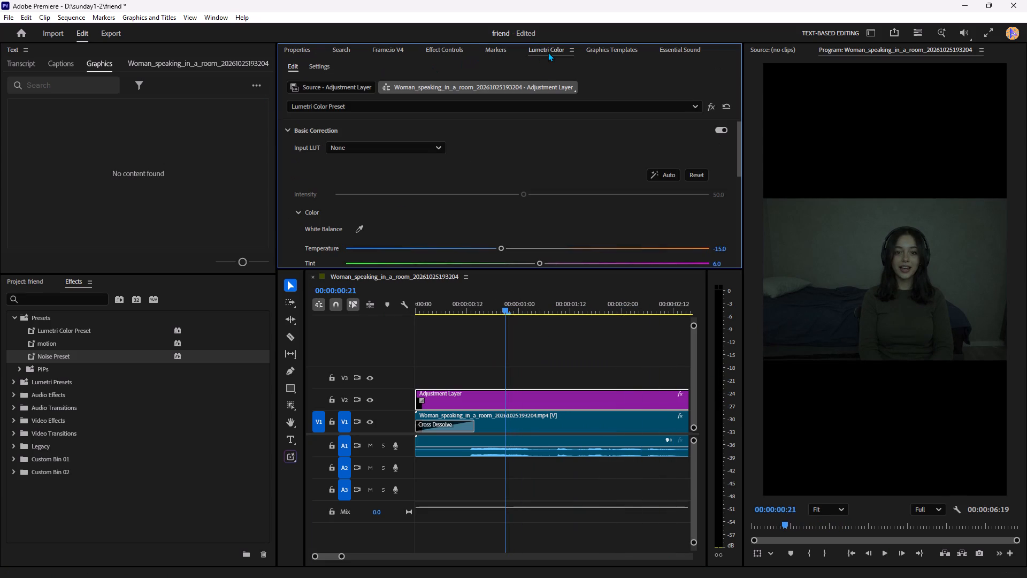
scroll(476, 164, "down", 3)
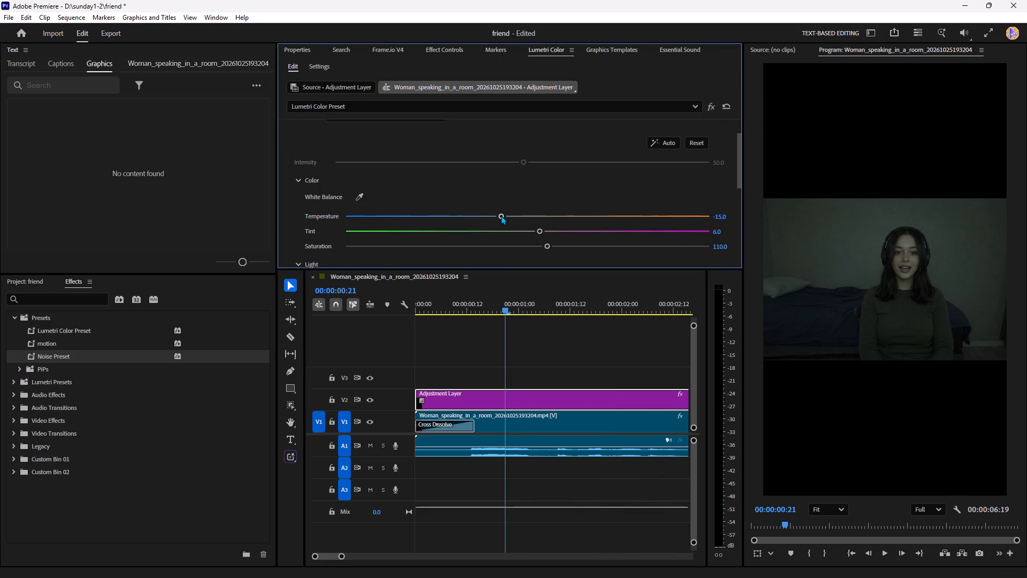
left_click_drag(501, 215, 389, 232)
left_click_drag(389, 232, 430, 255)
scroll(487, 255, "down", 3)
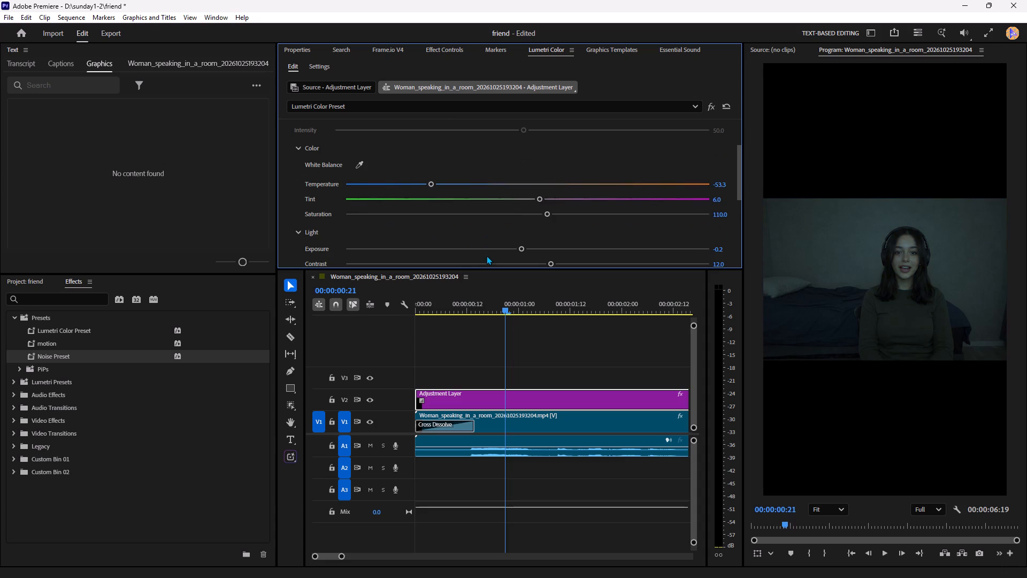
left_click_drag(540, 198, 585, 204)
left_click_drag(585, 204, 597, 204)
left_click_drag(548, 216, 558, 229)
Set the adjustment layer's Lumetri contrast to 88.5 and exposure to -0.8, and play back the result.
scroll(570, 236, "down", 3)
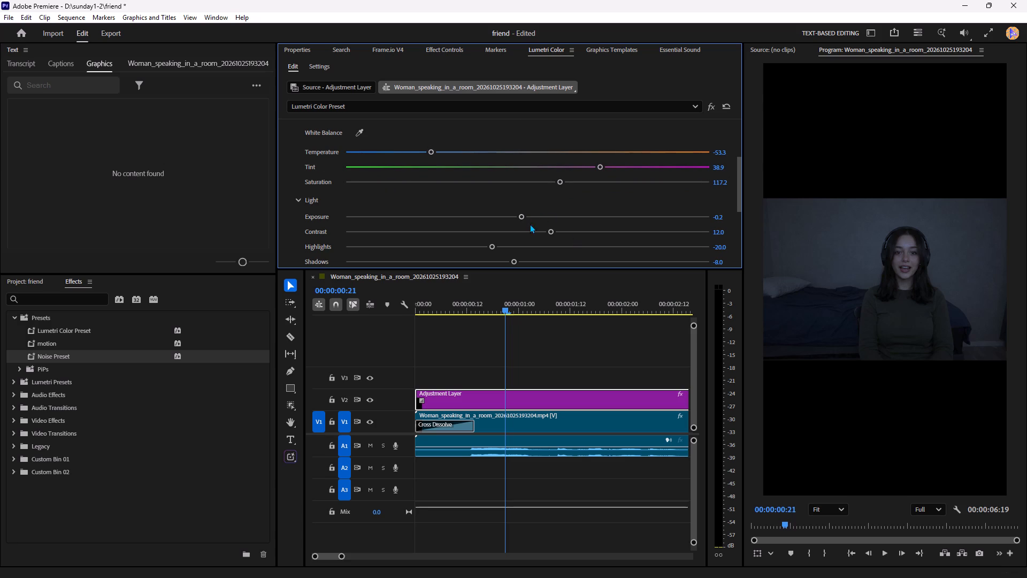
left_click_drag(550, 230, 666, 230)
left_click_drag(666, 230, 699, 230)
left_click_drag(662, 231, 677, 245)
left_click_drag(677, 245, 703, 250)
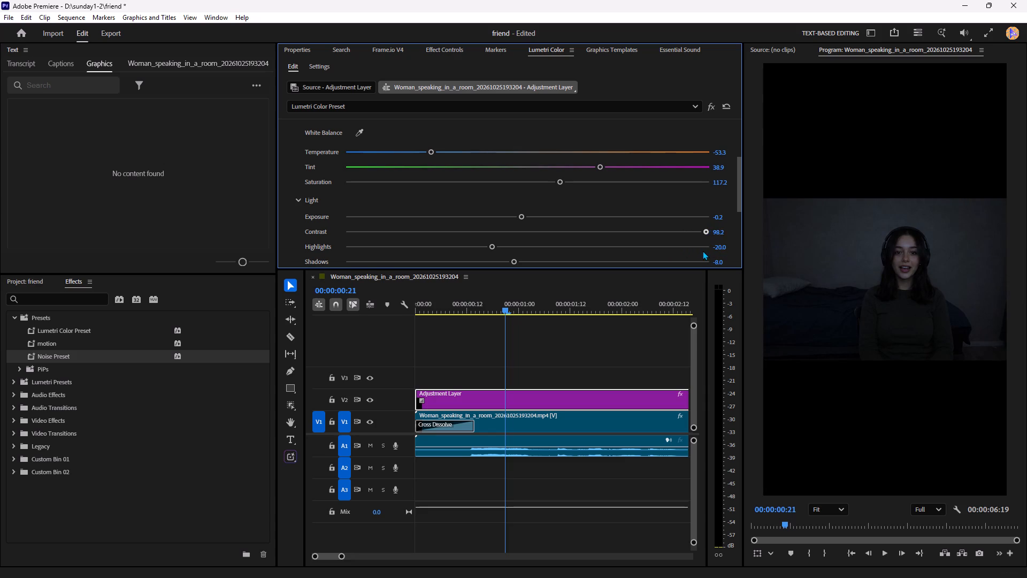
left_click_drag(703, 250, 688, 251)
left_click_drag(522, 215, 537, 219)
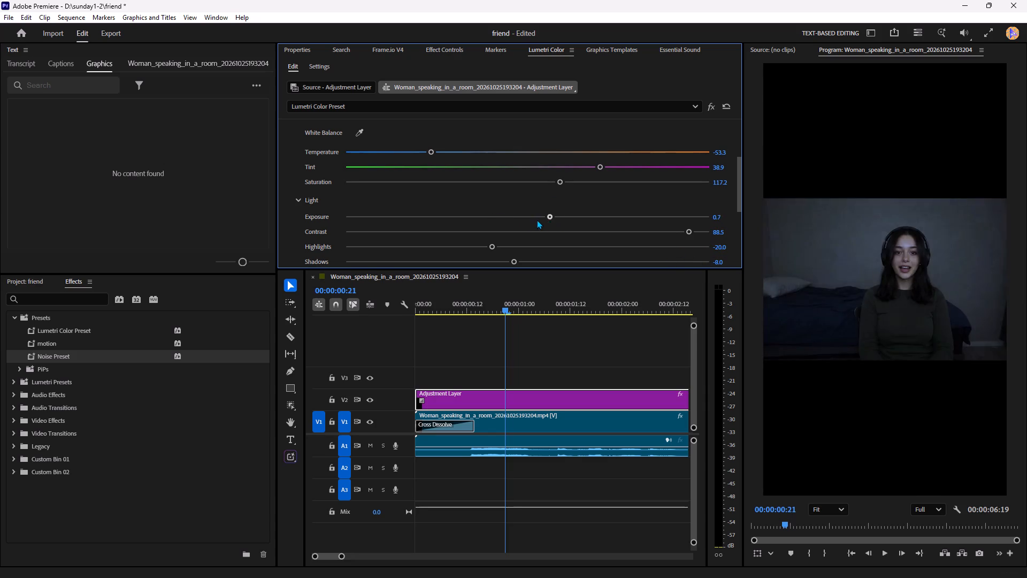
left_click_drag(537, 219, 496, 221)
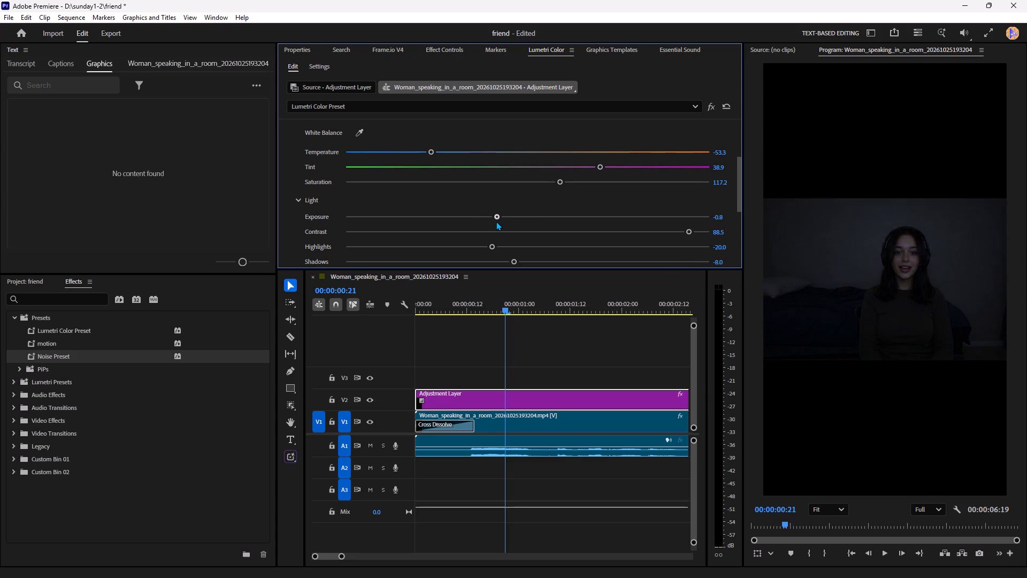
left_click_drag(496, 221, 498, 221)
key("space")
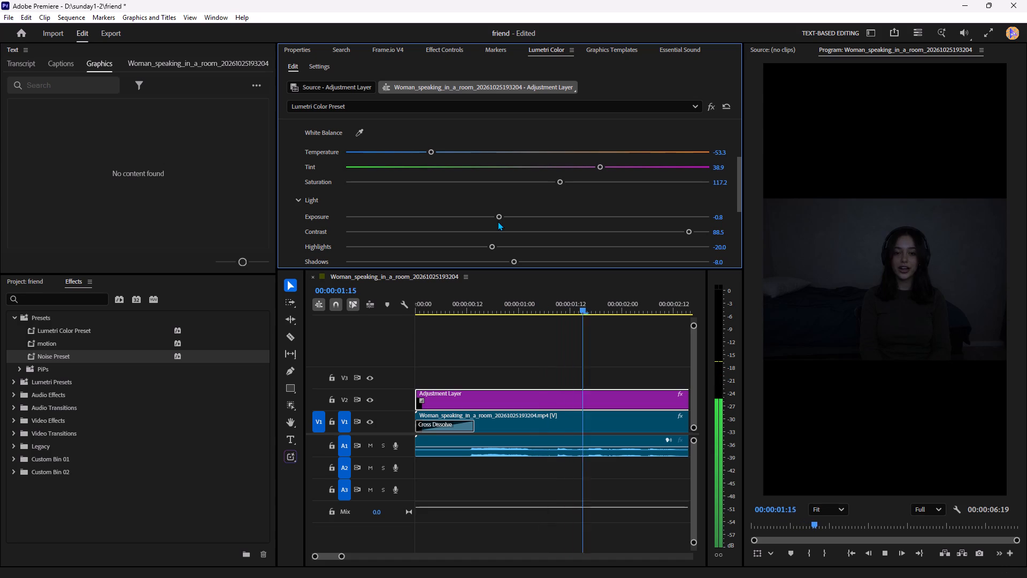
key("space")
Set the adjustment layer's Lumetri highlights to -69.2 and shadows to -16.9.
scroll(501, 221, "down", 4)
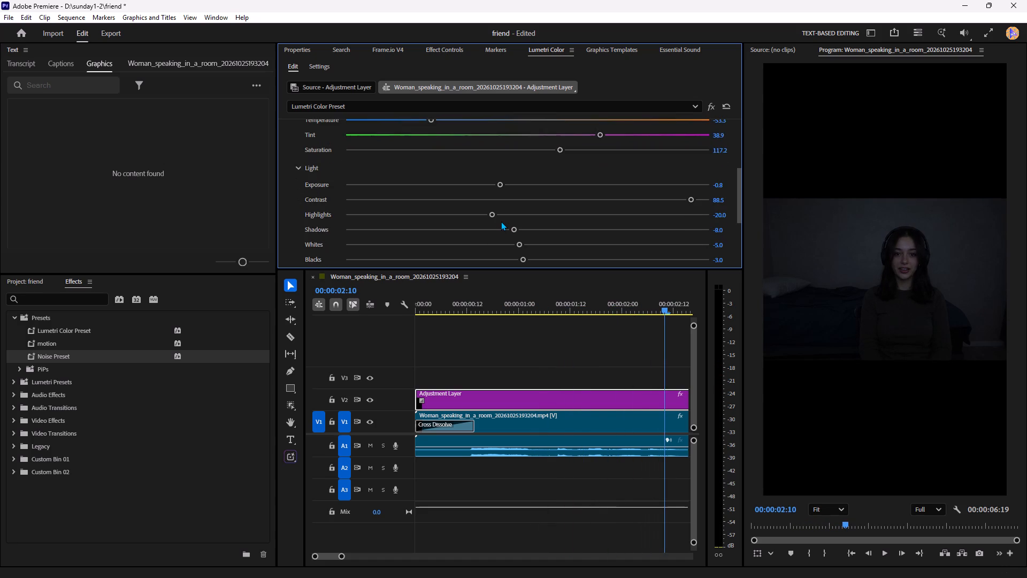
scroll(501, 221, "down", 2)
left_click_drag(493, 184, 492, 184)
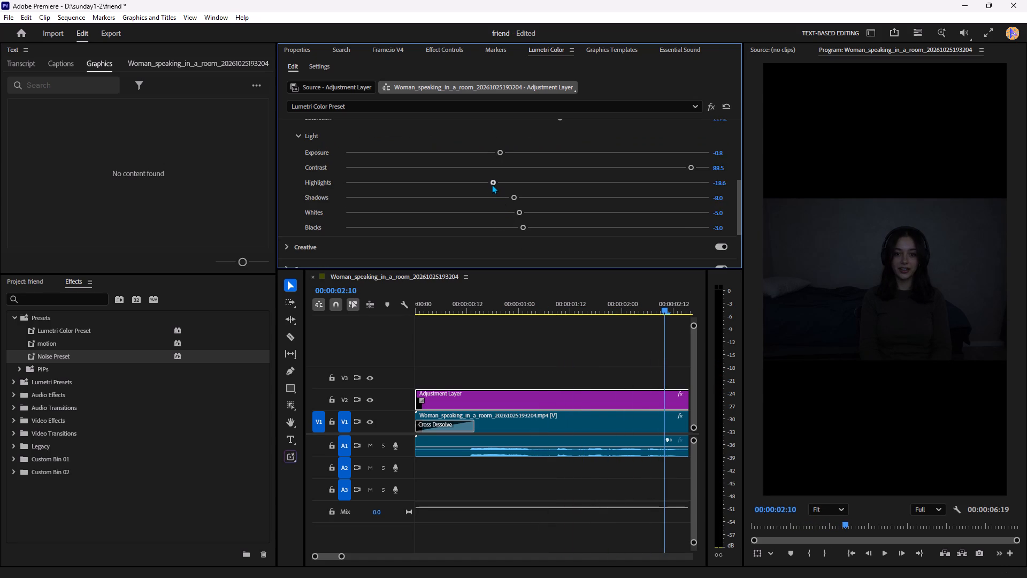
left_click_drag(492, 184, 503, 200)
left_click_drag(503, 200, 401, 200)
left_click_drag(516, 199, 499, 200)
left_click_drag(499, 200, 496, 200)
Set the adjustment layer's Lumetri whites to -4.0 and blacks to -9.5.
left_click_drag(519, 211, 499, 211)
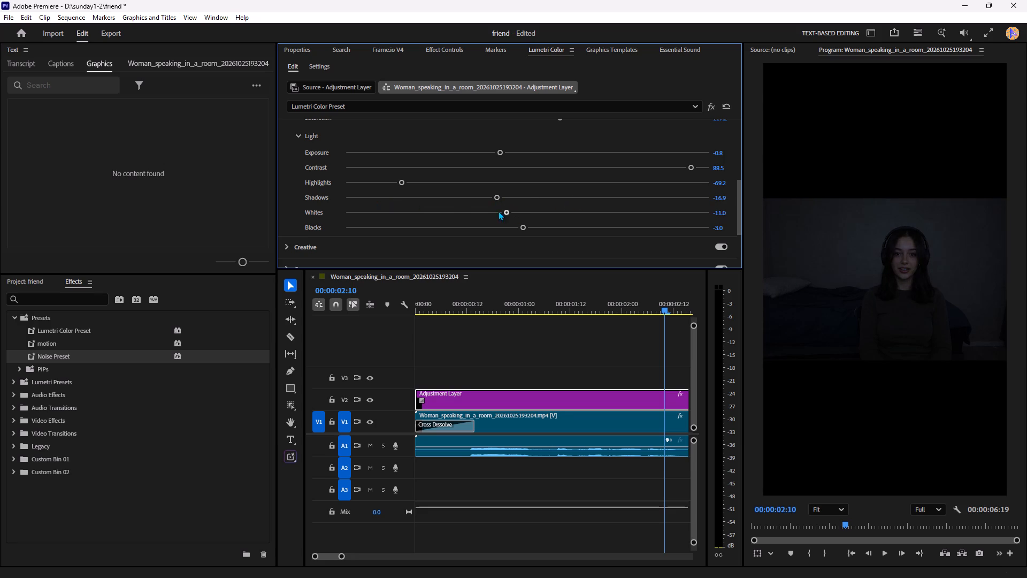
left_click_drag(499, 211, 519, 222)
left_click_drag(523, 230, 513, 231)
left_click_drag(513, 231, 509, 232)
scroll(526, 249, "down", 6)
scroll(483, 235, "down", 3)
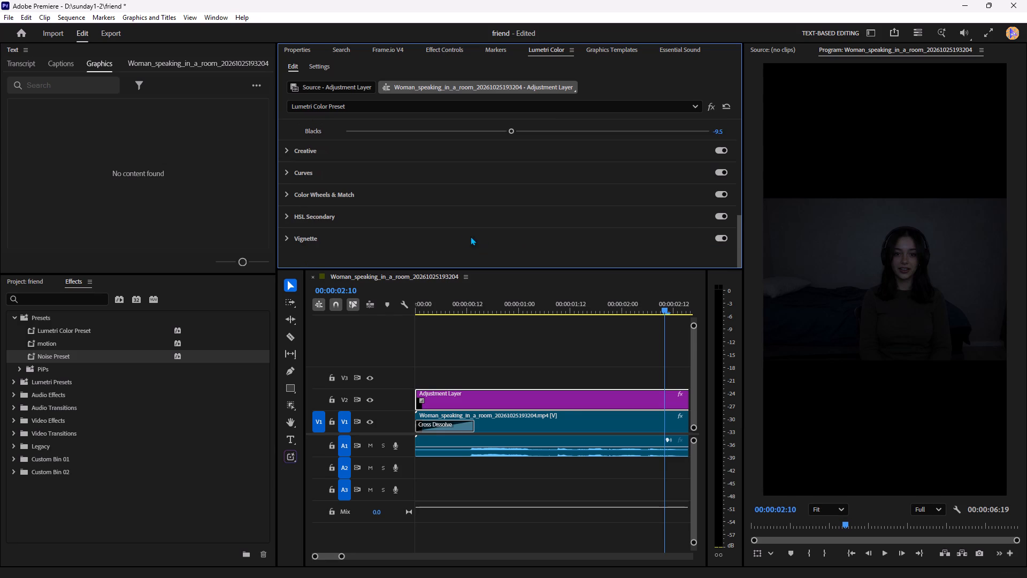
Shift the adjustment layer's creative Shadow Tint toward blue and its Highlight Tint toward yellow-green, and play back the result.
left_click(332, 155)
scroll(379, 208, "down", 5)
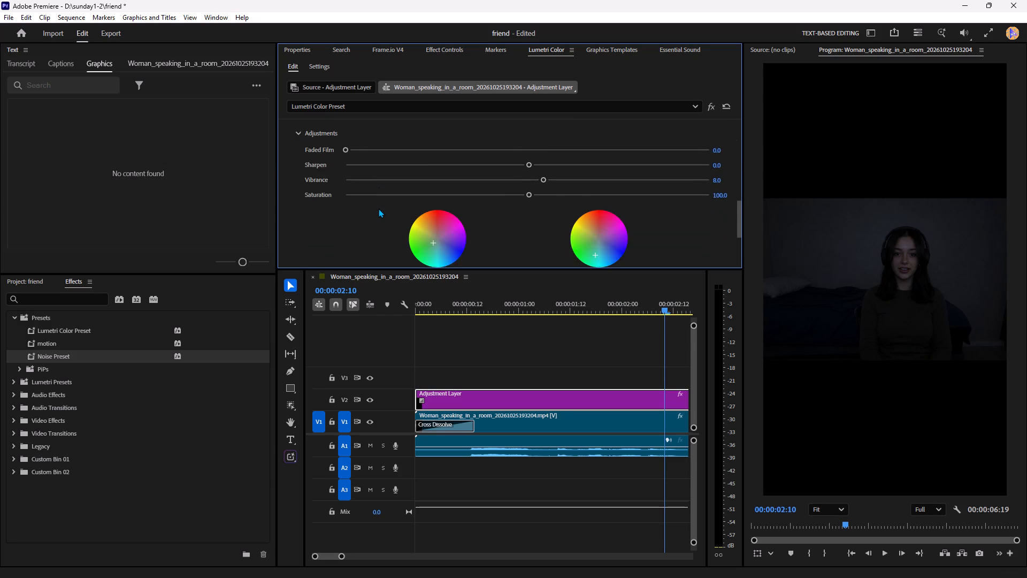
scroll(379, 208, "down", 4)
left_click_drag(431, 214, 570, 262)
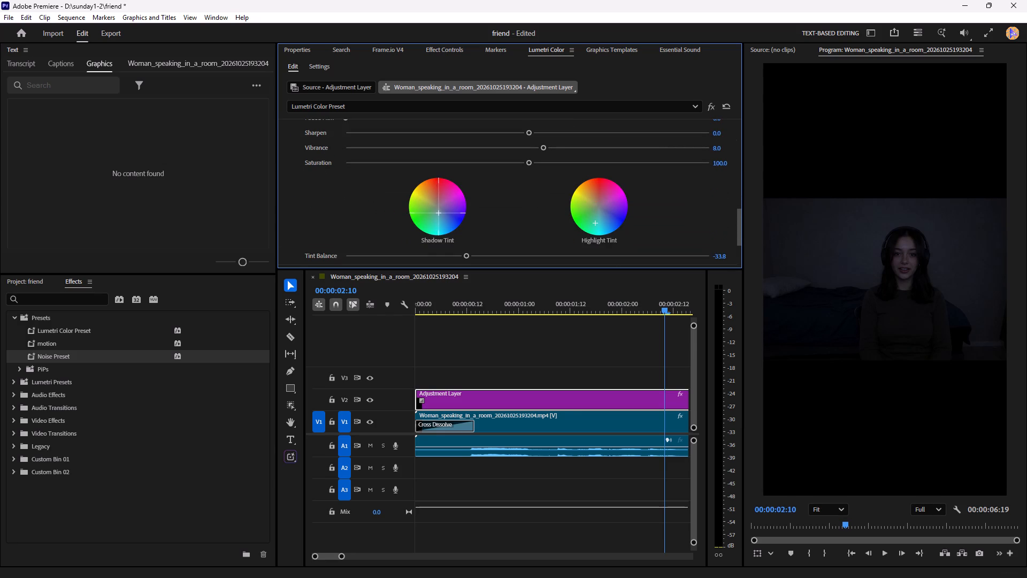
left_click_drag(570, 262, 486, 189)
left_click_drag(486, 189, 773, 320)
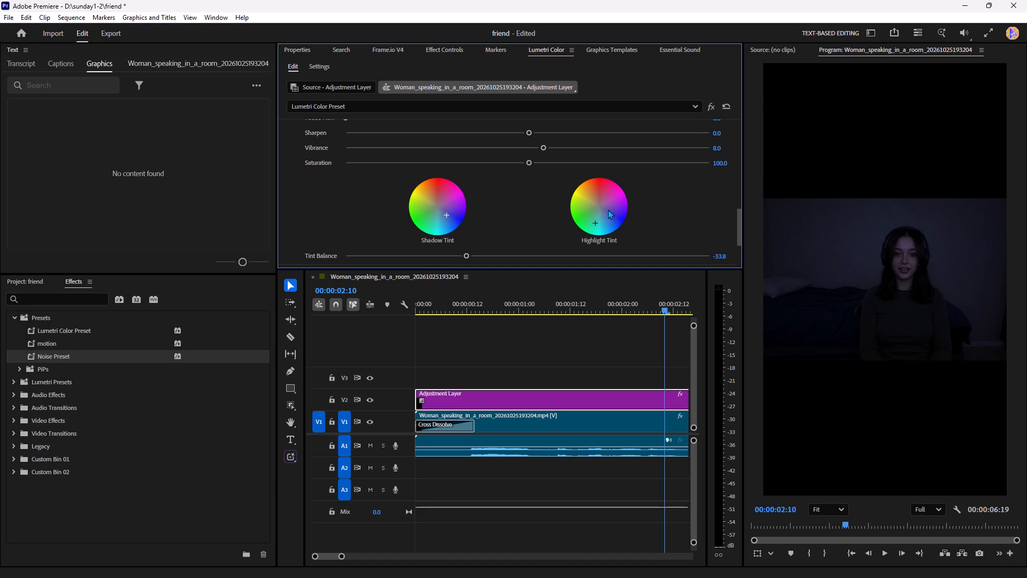
left_click_drag(603, 211, 315, 307)
left_click_drag(315, 307, 208, 456)
key("space")
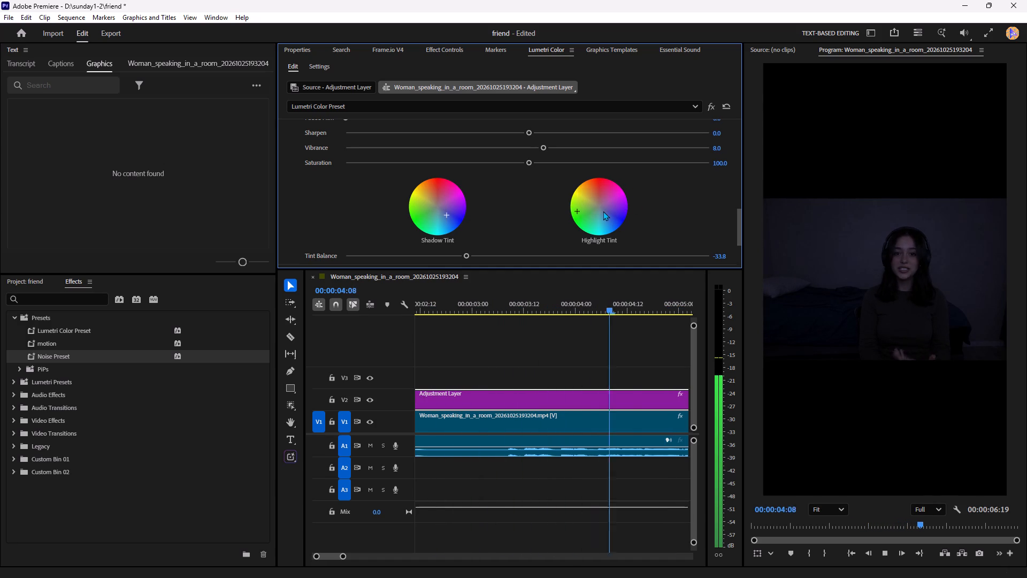
key("space")
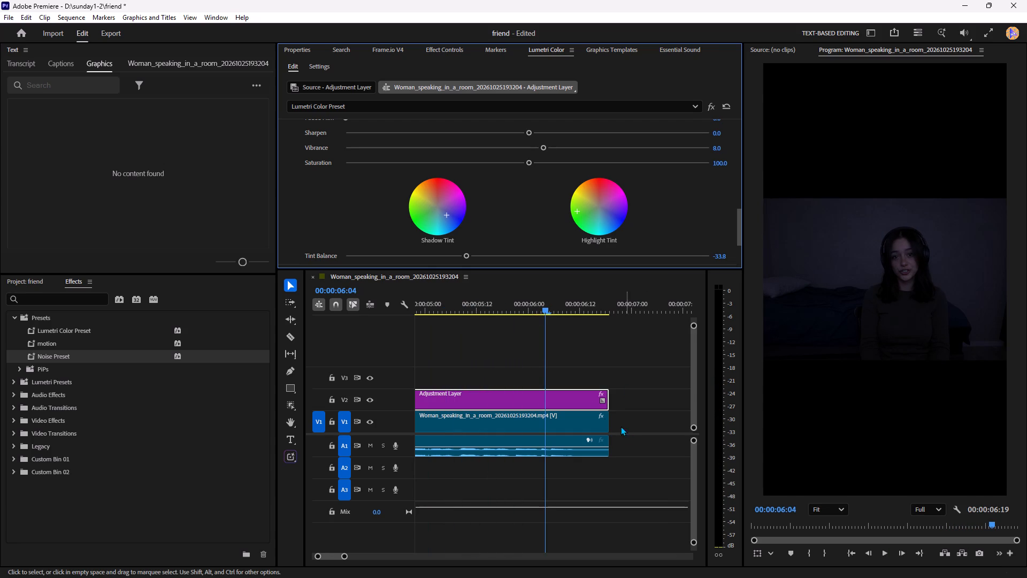
Trim the end of the woman clip to a duration of 00:00:06:13 and extend the adjustment layer to 00:00:07:09.
left_click_drag(609, 395, 587, 402)
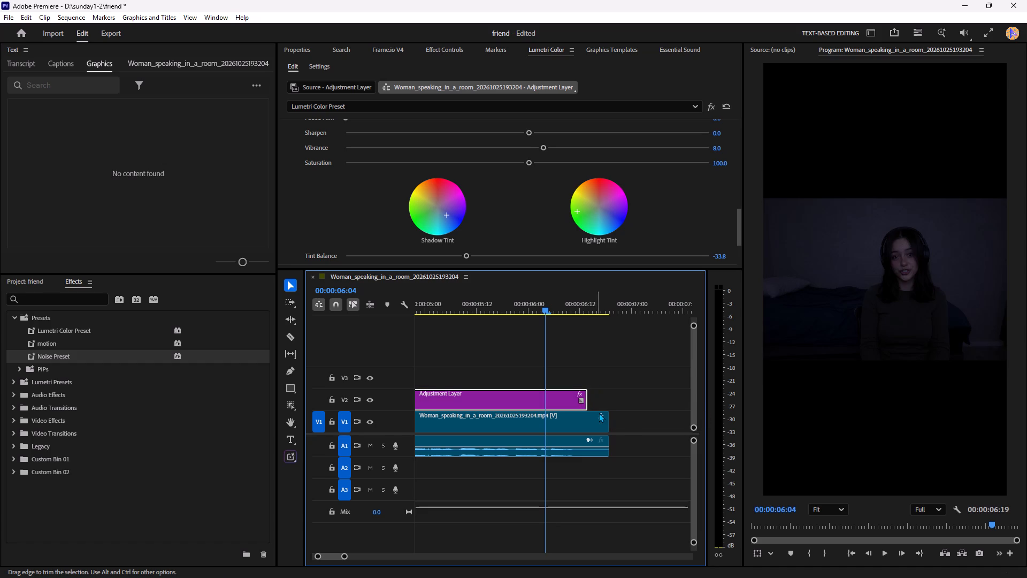
left_click_drag(607, 416, 583, 418)
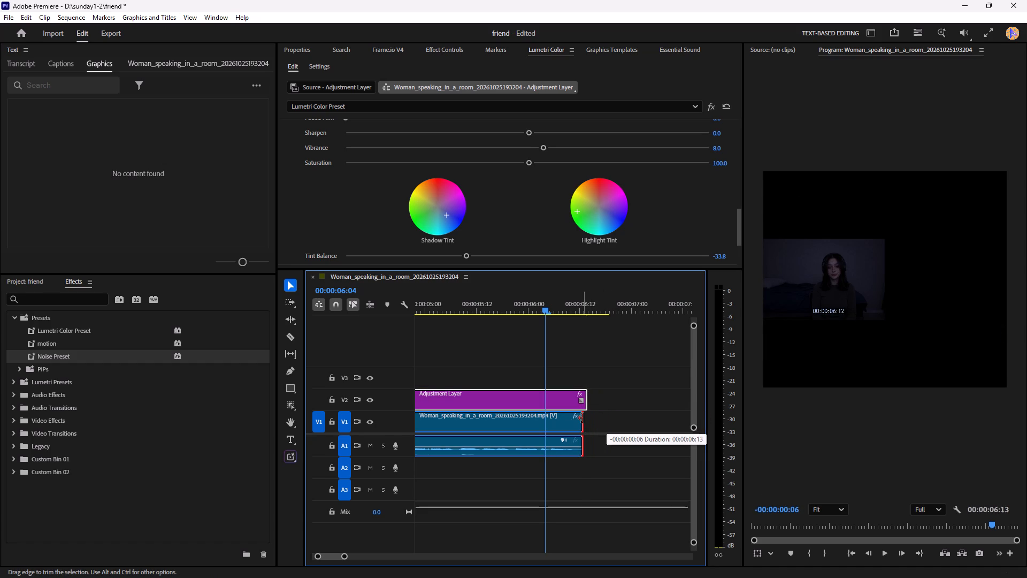
left_click_drag(583, 418, 579, 419)
left_click_drag(591, 399, 673, 392)
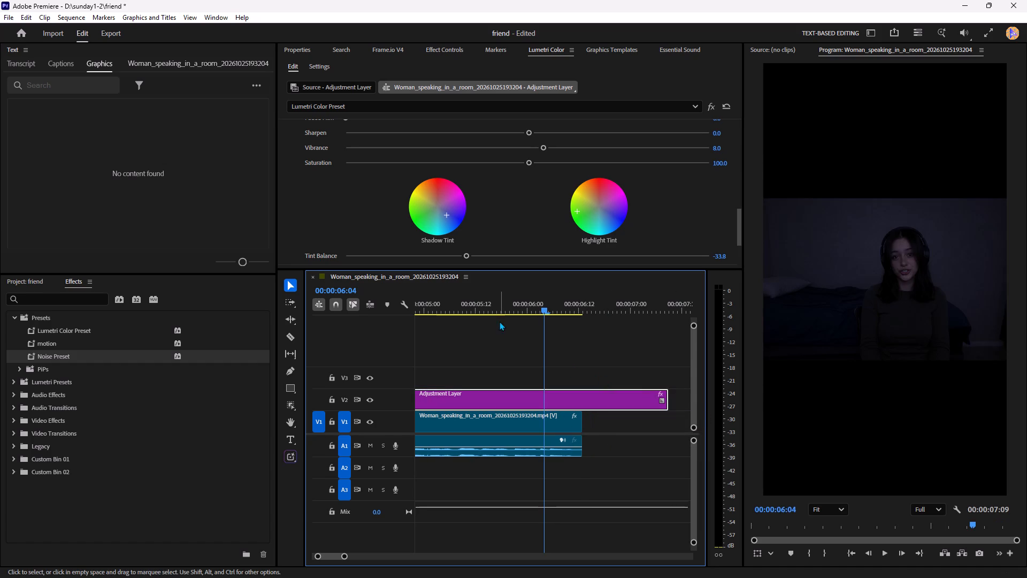
Split the woman clip's video and audio at 00:00:01:03 and 00:00:01:08 to isolate the pause.
left_click_drag(494, 311, 6, 322)
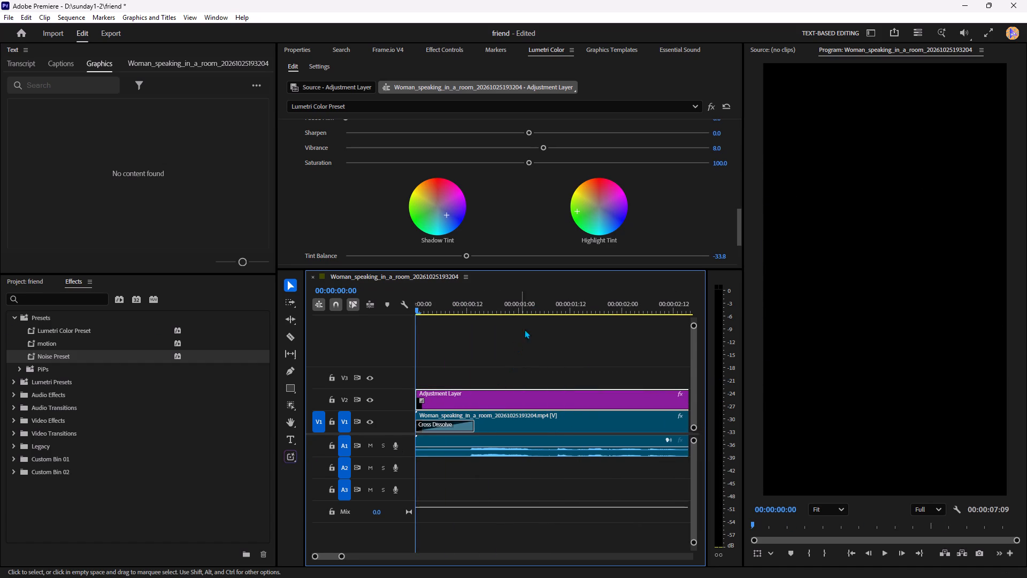
left_click_drag(526, 308, 533, 307)
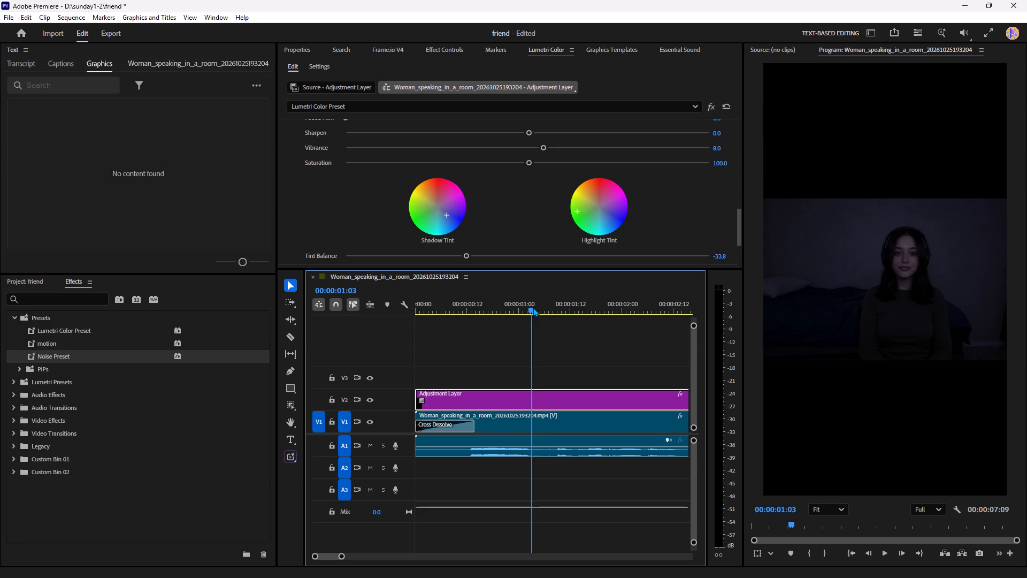
left_click_drag(533, 307, 533, 307)
left_click_drag(341, 554, 326, 556)
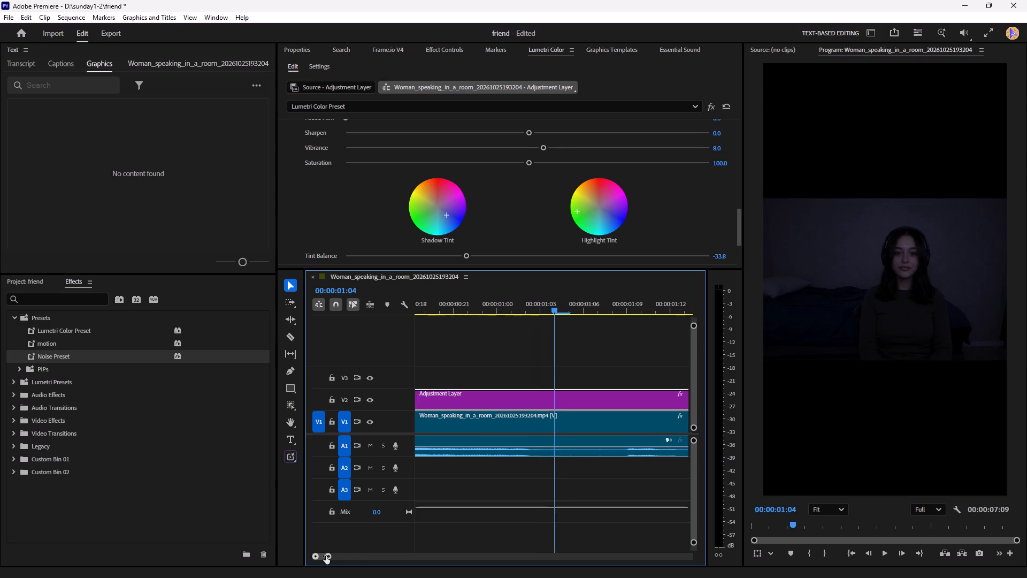
left_click_drag(326, 556, 324, 556)
left_click(542, 308)
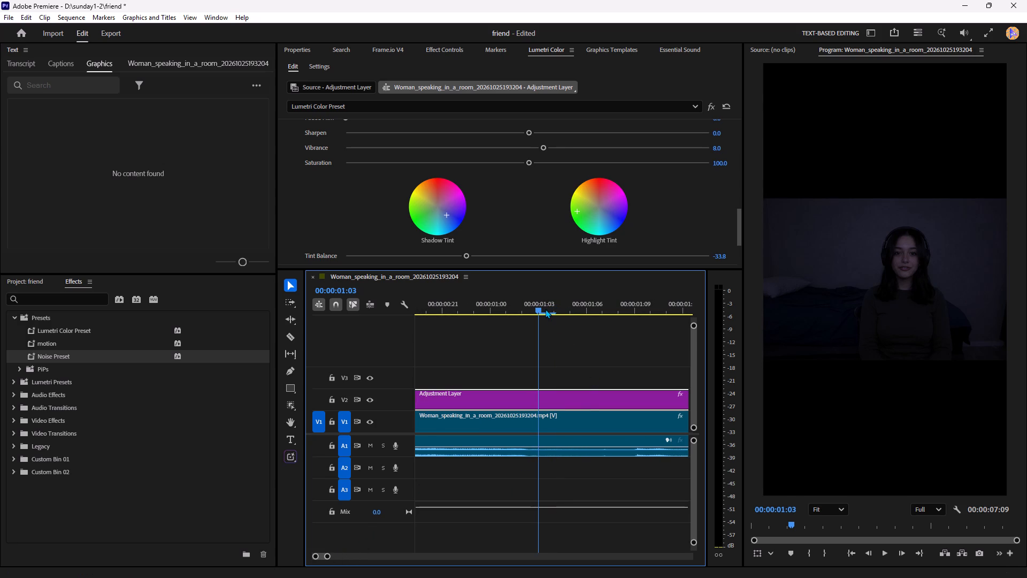
left_click(573, 448)
key("ctrl+k")
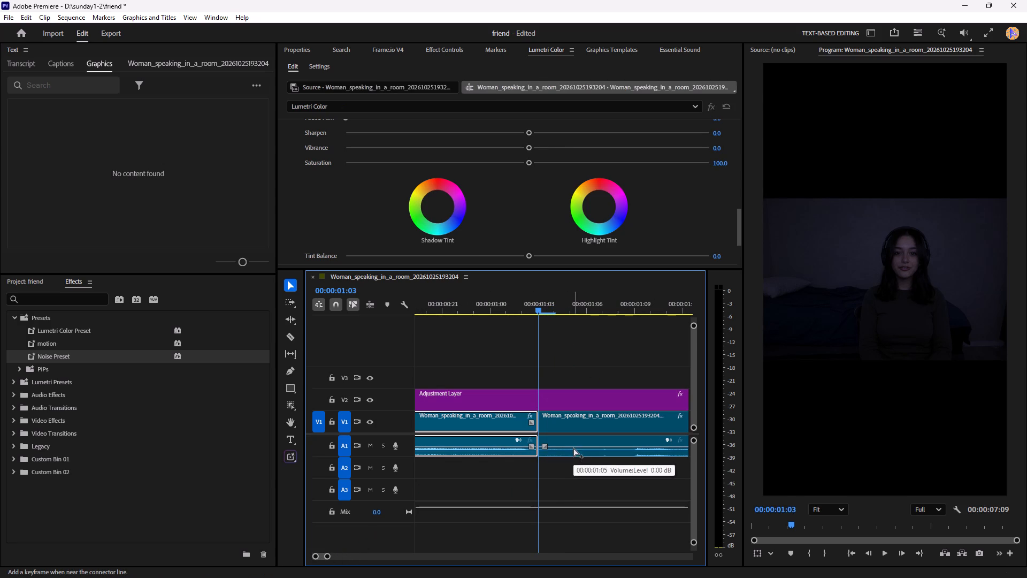
left_click(618, 309)
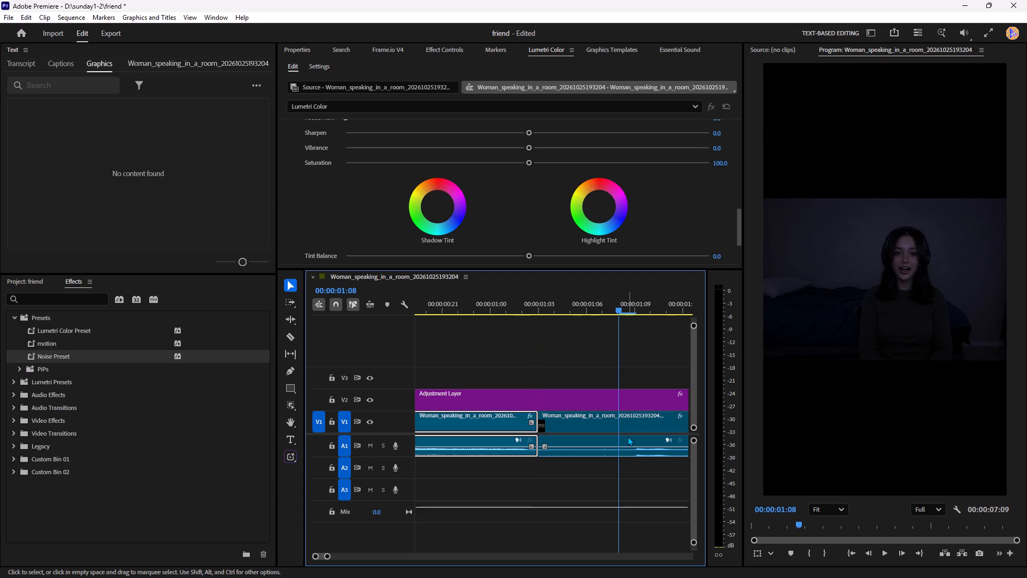
left_click(628, 436)
key("ctrl+k")
Delete the short segment between the two cuts, close the gap, and play back across the join.
key("Return")
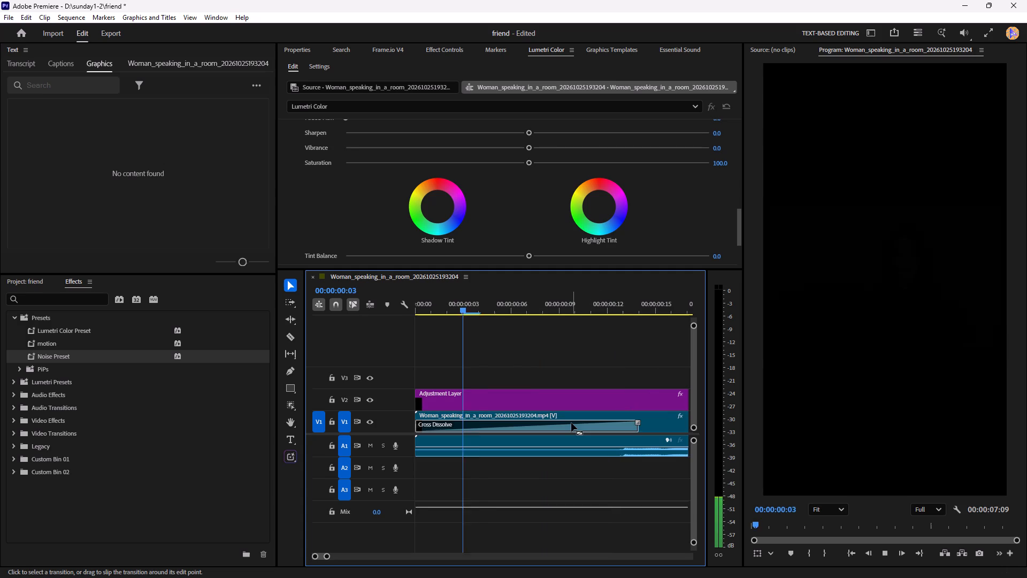
key("space")
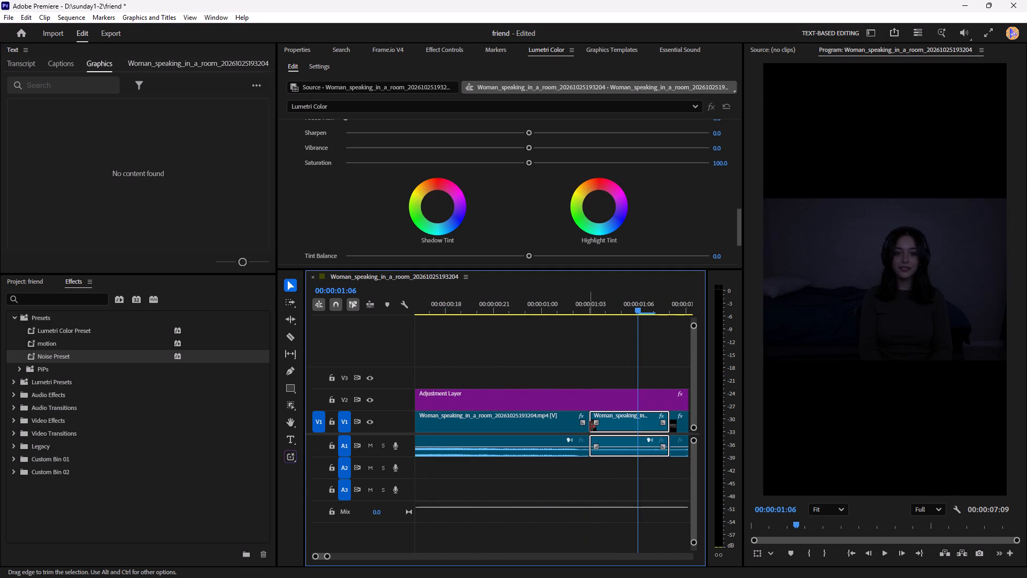
key("Delete")
left_click(615, 430)
key("Delete")
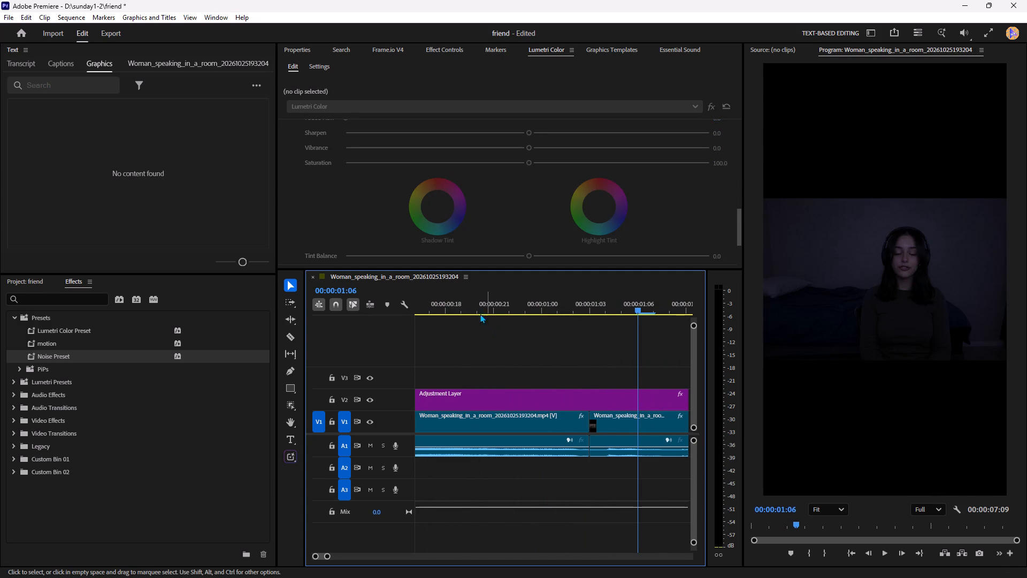
left_click_drag(470, 314, 404, 315)
key("space")
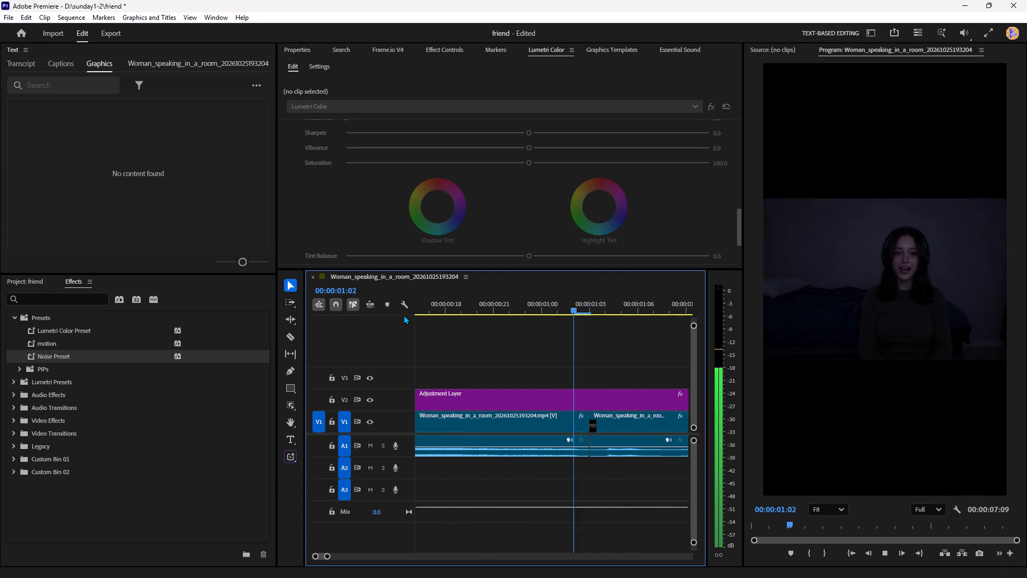
key("space")
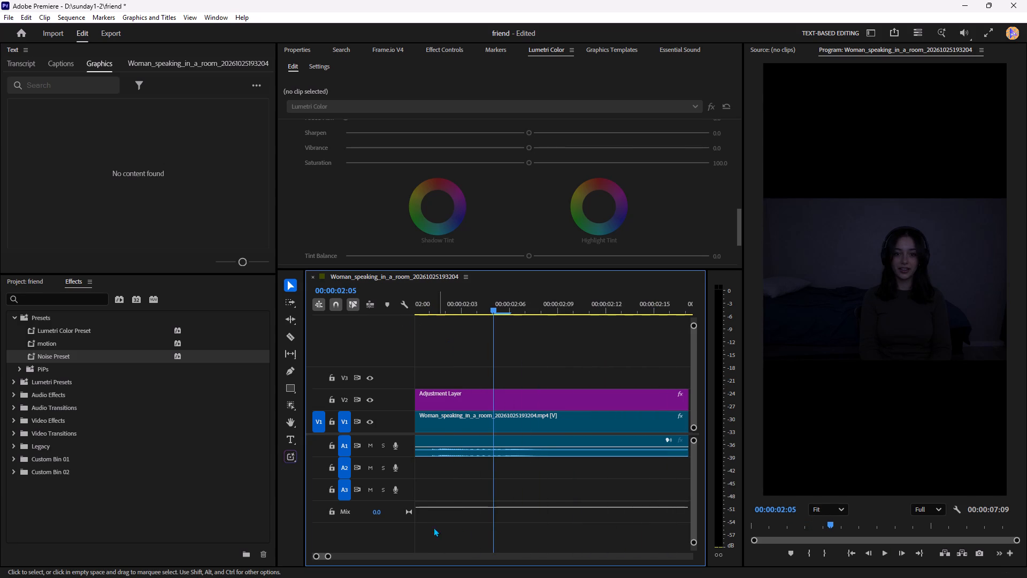
Split the clip's video and audio at 00:00:02:10 and 00:00:03:02 to isolate the second pause.
left_click_drag(328, 556, 342, 556)
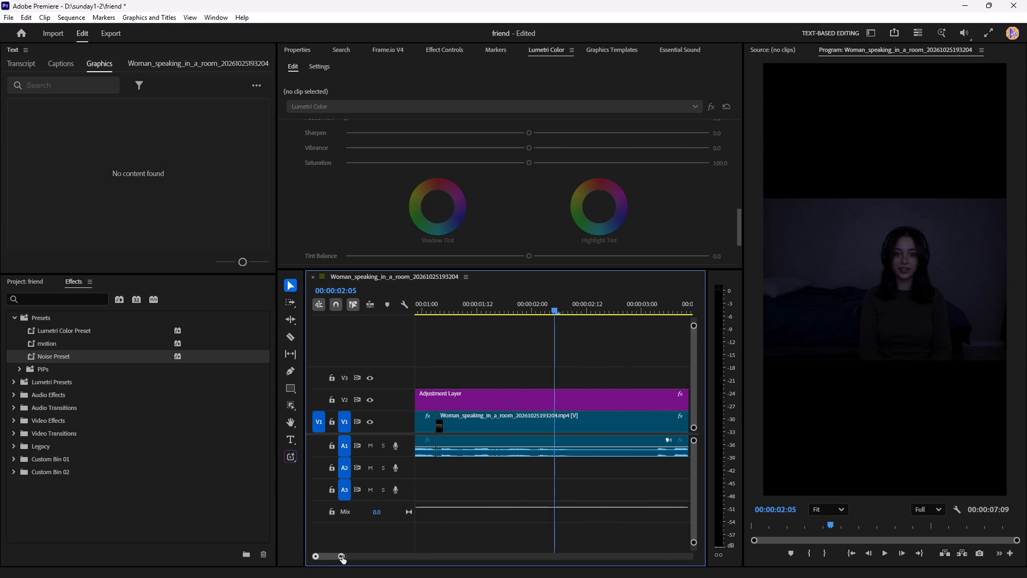
left_click_drag(342, 556, 346, 556)
key("space")
key("space")
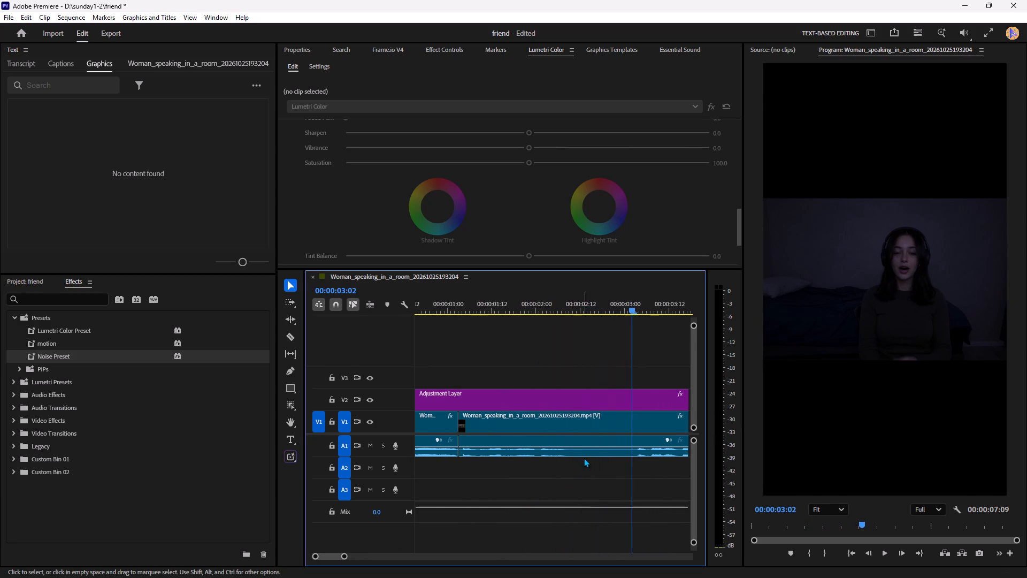
scroll(589, 460, "up", 2)
scroll(589, 460, "down", 5)
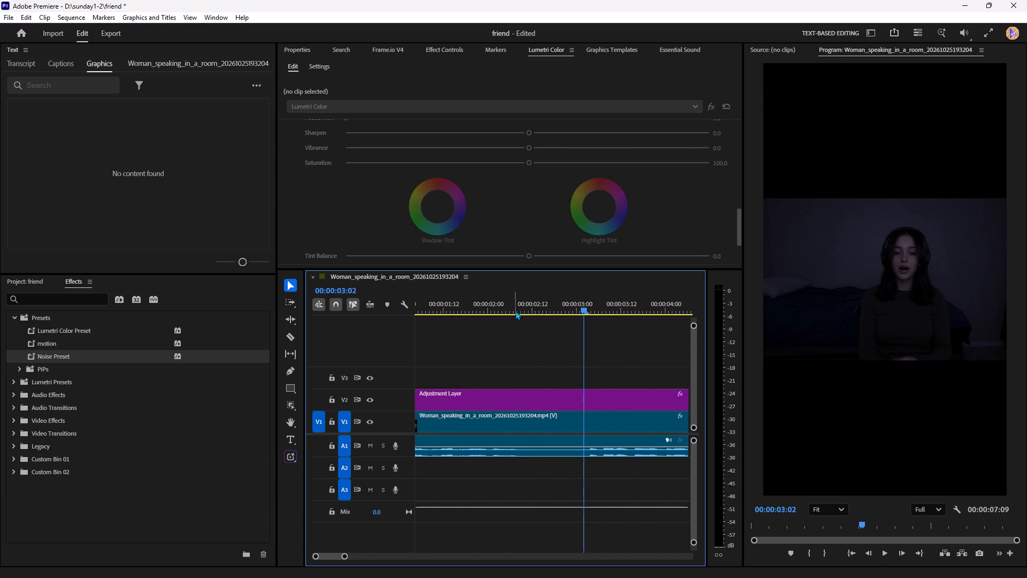
left_click_drag(516, 310, 526, 312)
left_click(546, 436)
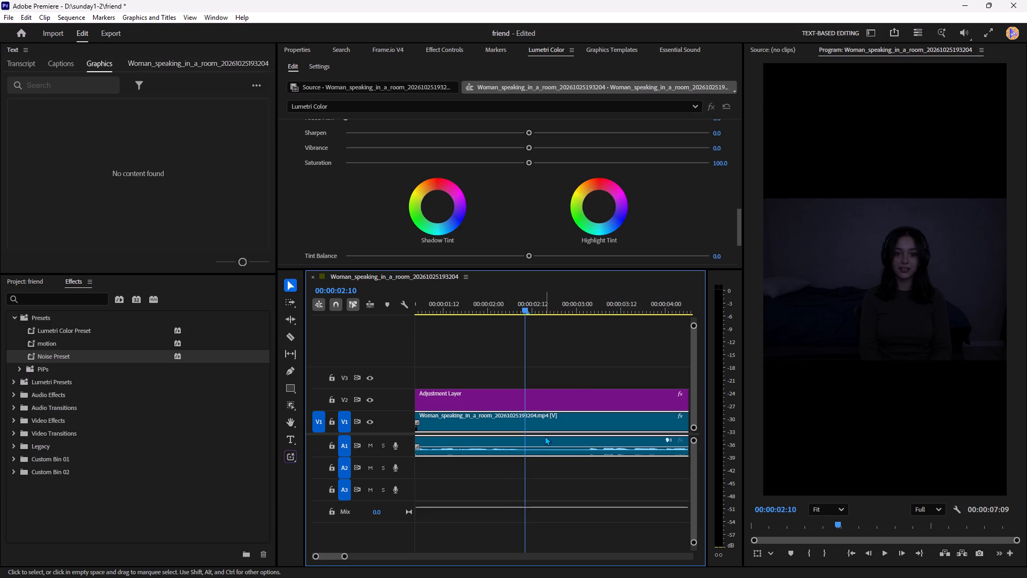
key("ctrl+k")
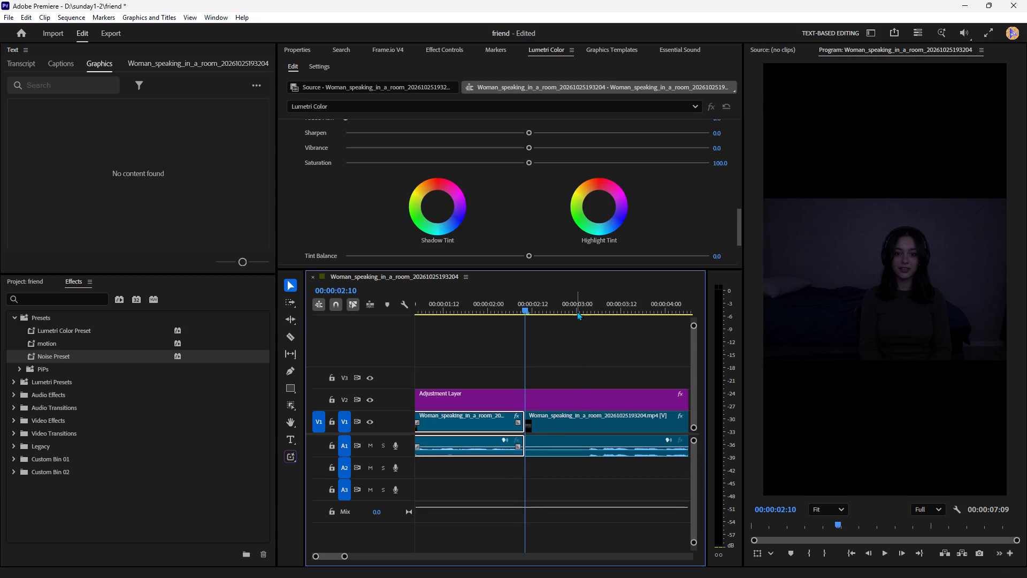
left_click_drag(577, 311, 584, 311)
left_click(592, 418)
key("ctrl+k")
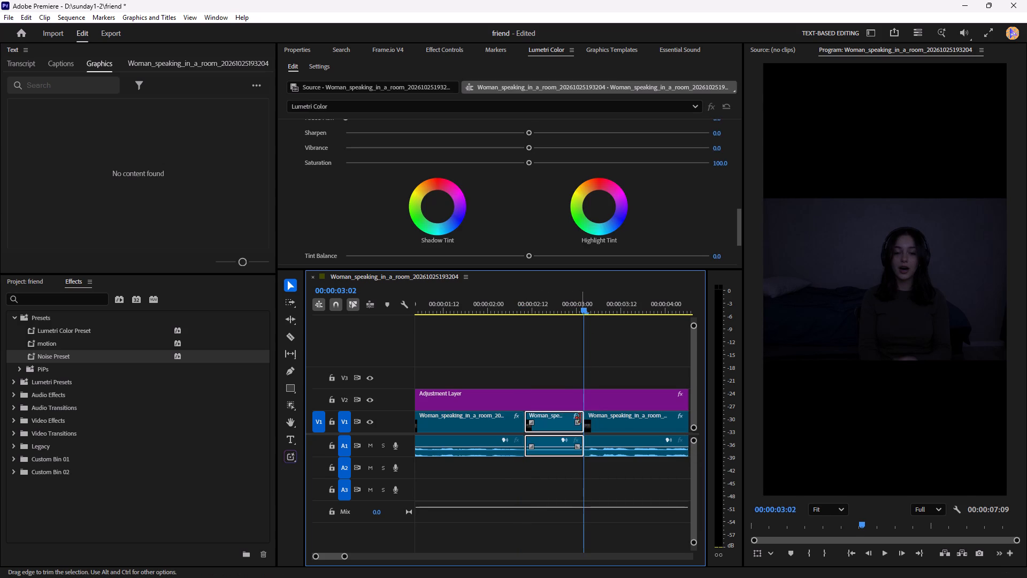
Delete the second pause segment, close the gap, and play back the edit through to the clip's end.
key("Delete")
left_click(564, 423)
key("Delete")
left_click(468, 302)
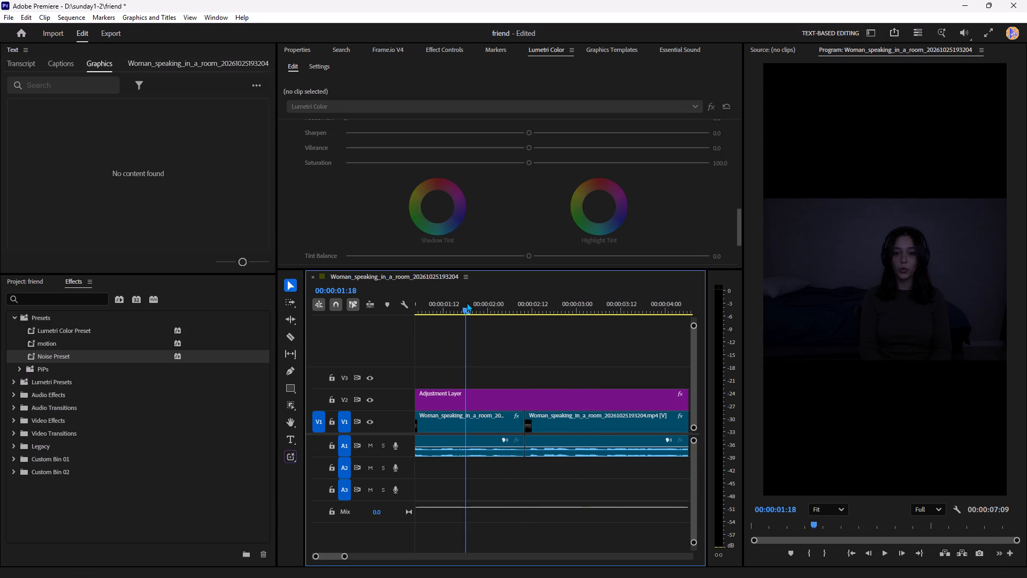
key("space")
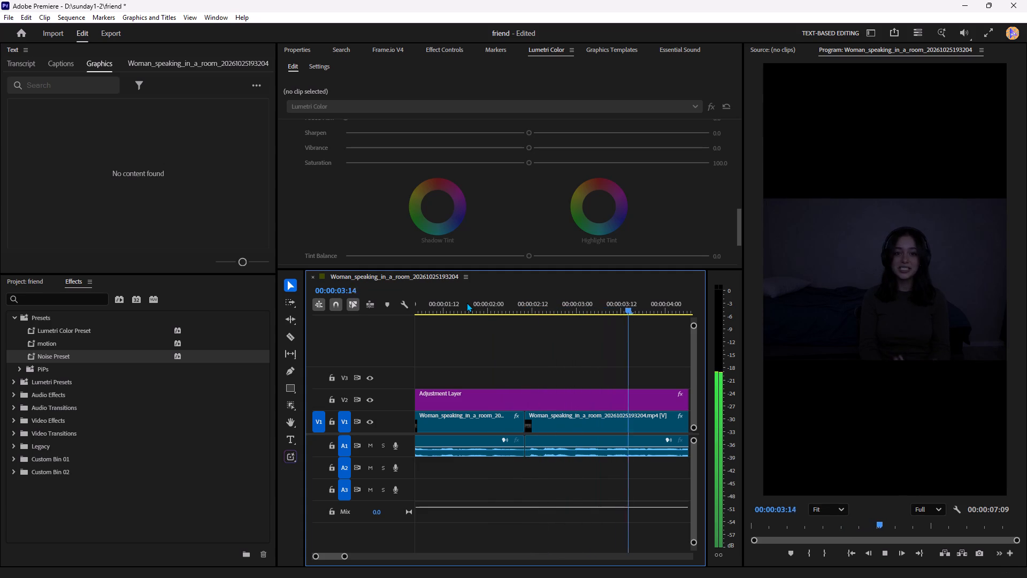
key("space")
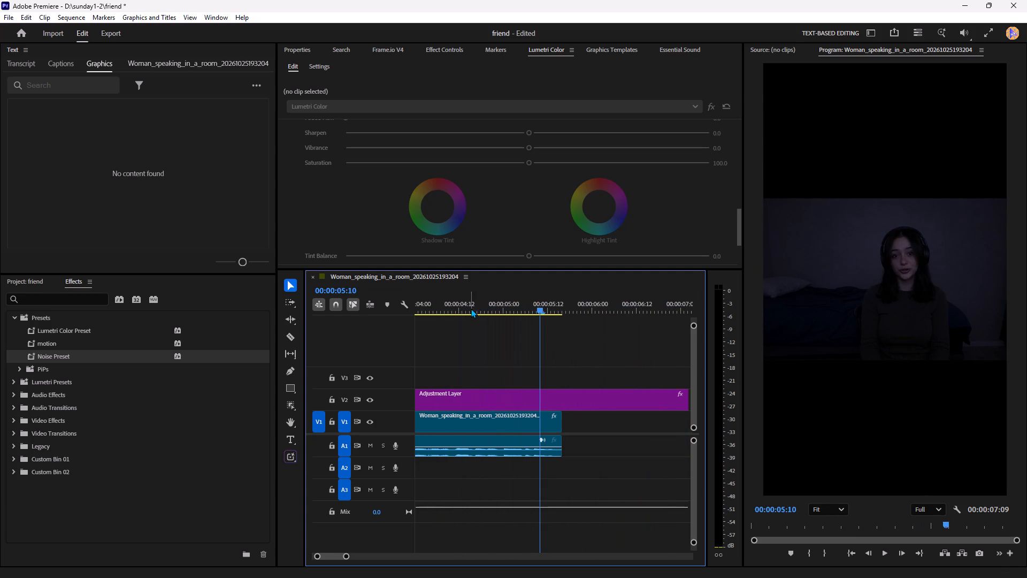
left_click_drag(471, 308, 180, 344)
key("space")
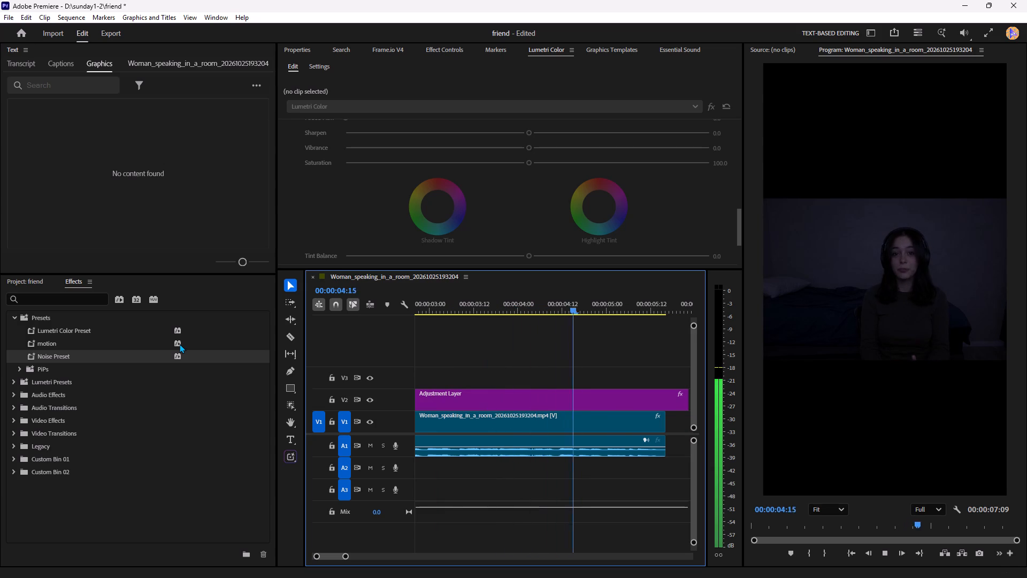
key("space")
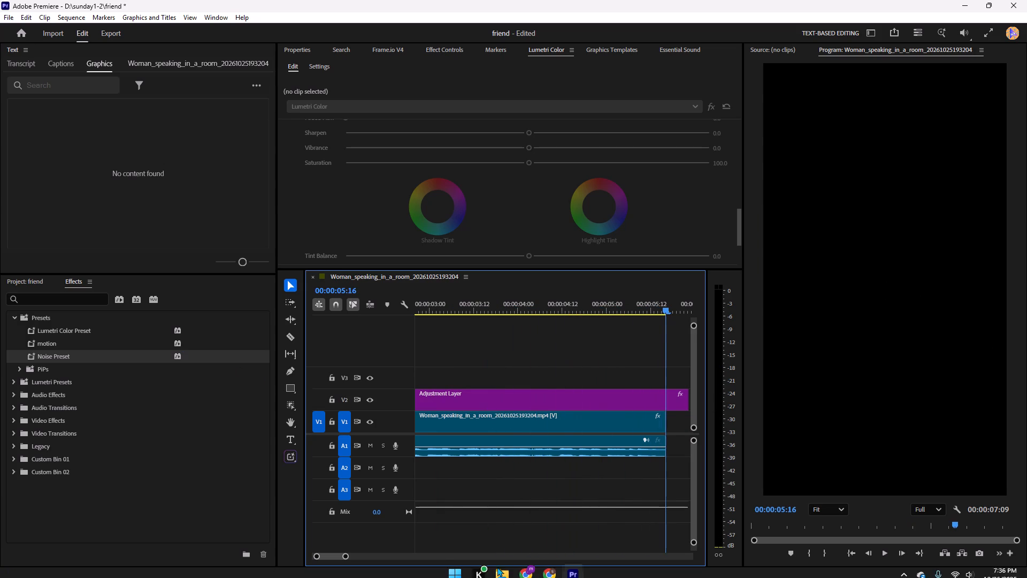
Switch to the Notion AI chat in Chrome and send "done next" to request the next video prompt.
left_click(557, 574)
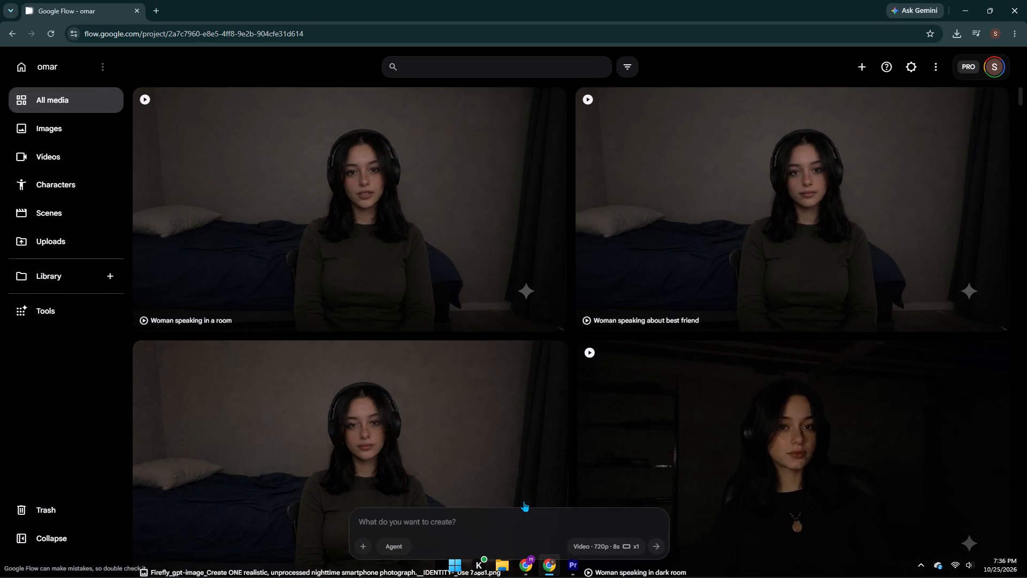
left_click(527, 562)
left_click(499, 528)
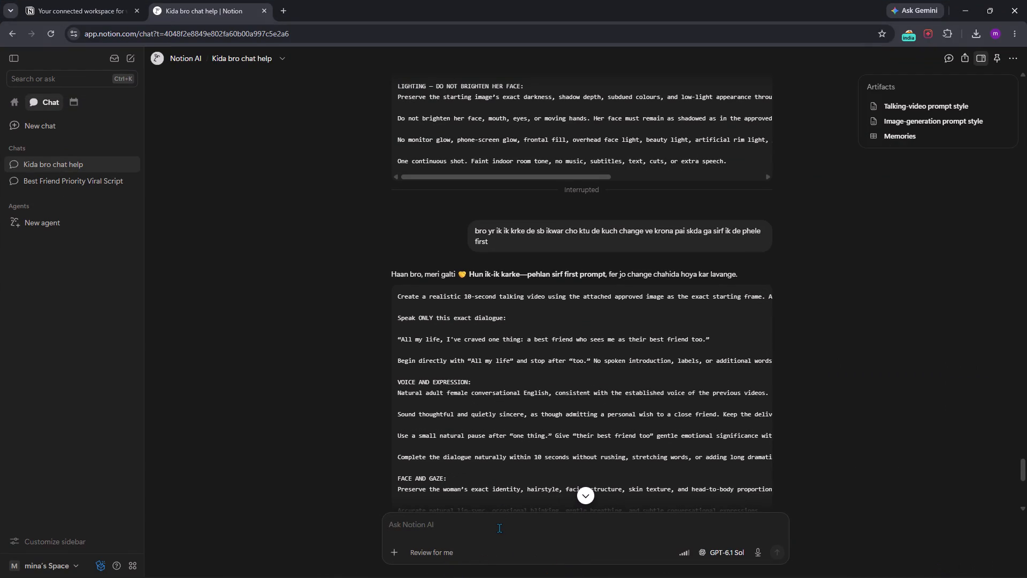
type("done next")
key("Return")
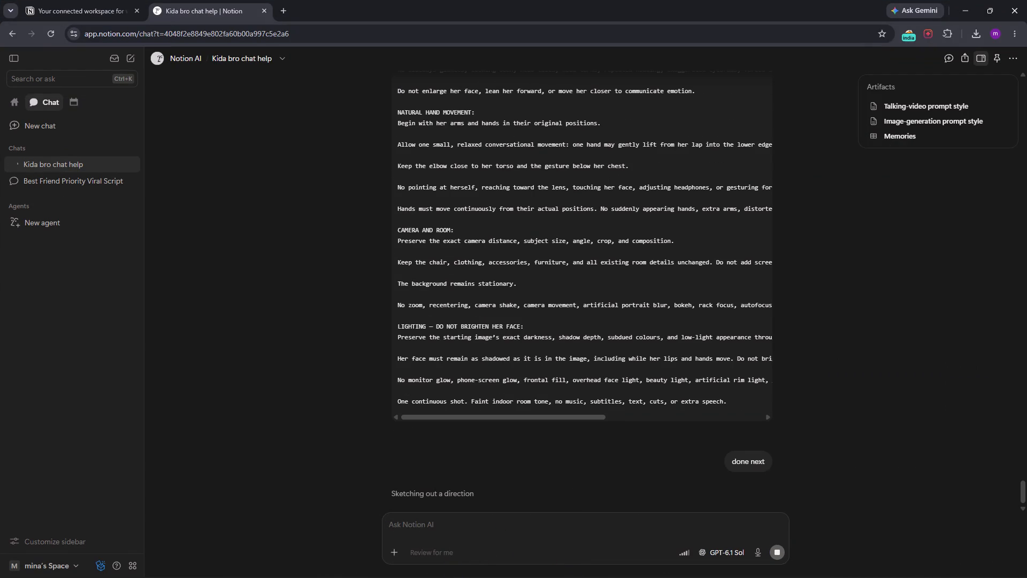
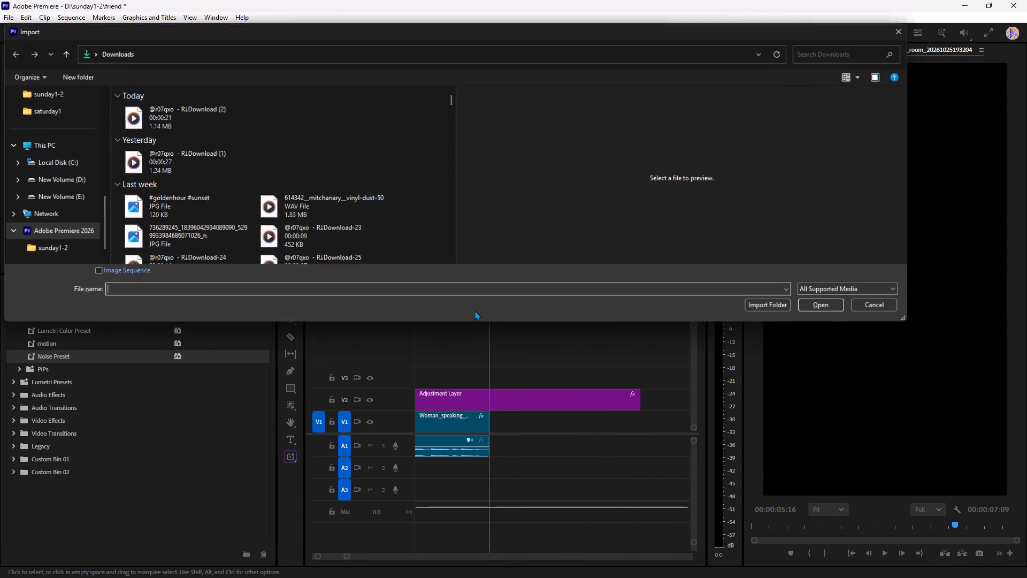
left_click(167, 113)
key("Return")
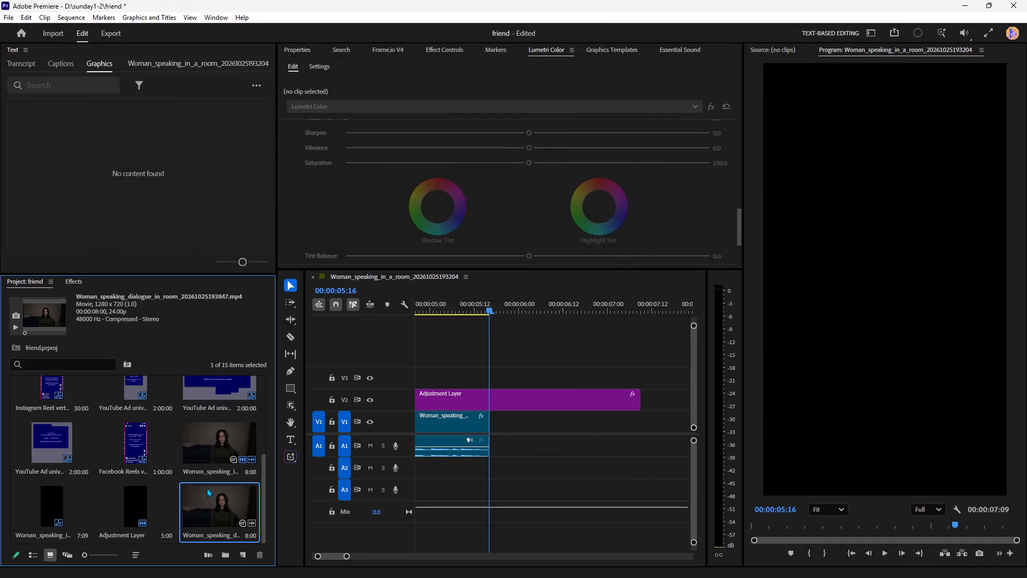
left_click_drag(208, 503, 493, 435)
Trim about 7 frames off the start of the dialogue clip, close the gap before it, and play the join.
left_click_drag(493, 418, 508, 418)
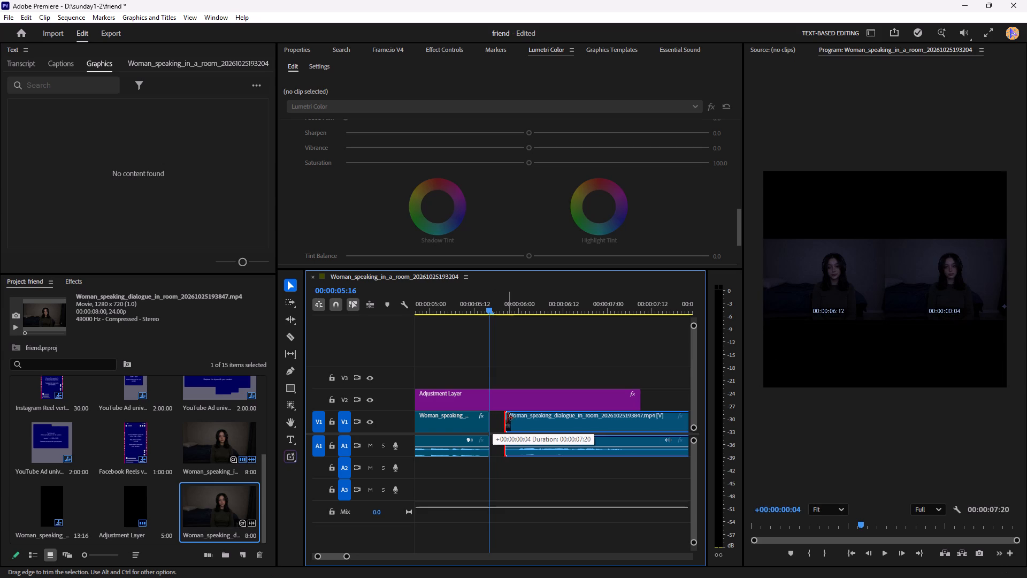
left_click_drag(508, 418, 516, 418)
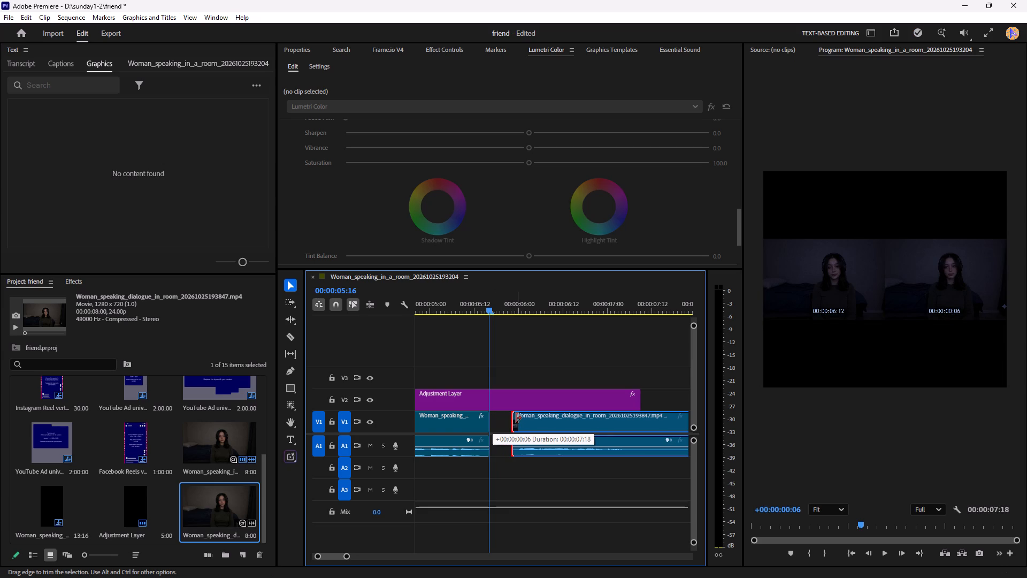
left_click_drag(516, 418, 518, 418)
left_click(503, 421)
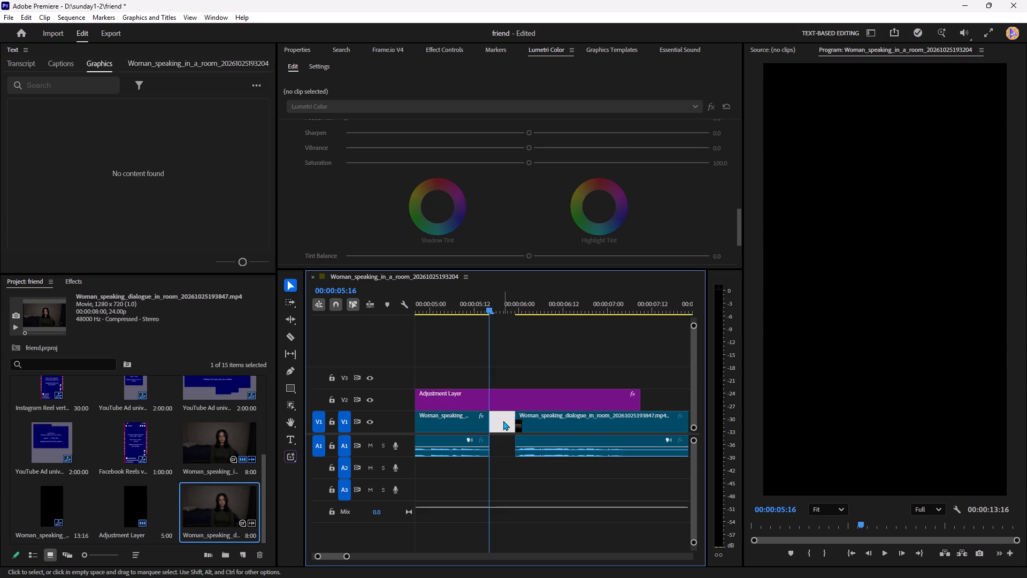
key("Delete")
left_click_drag(447, 310, 439, 311)
key("space")
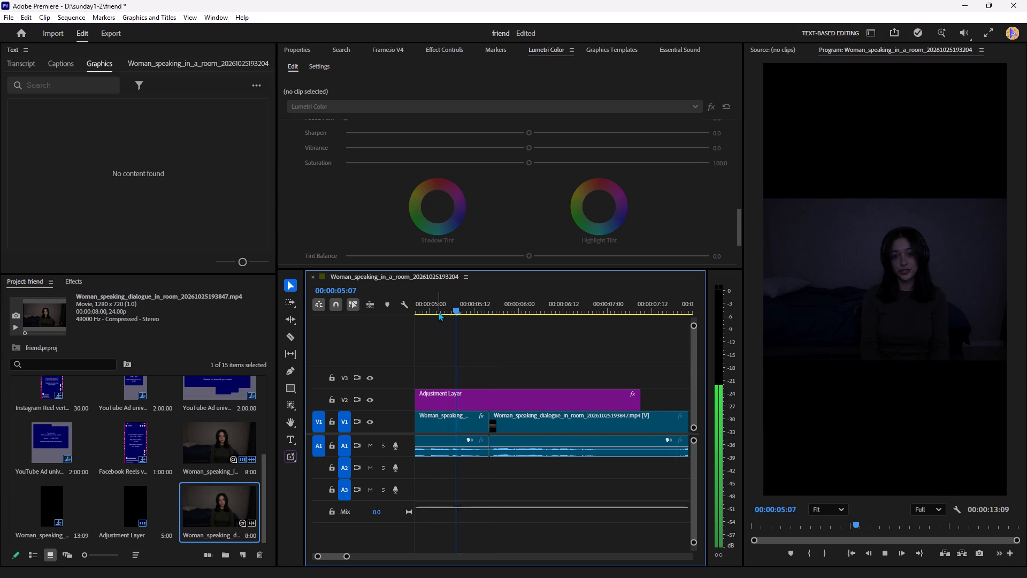
key("space")
Set the dialogue clip's horizontal position to 591.
left_click(533, 425)
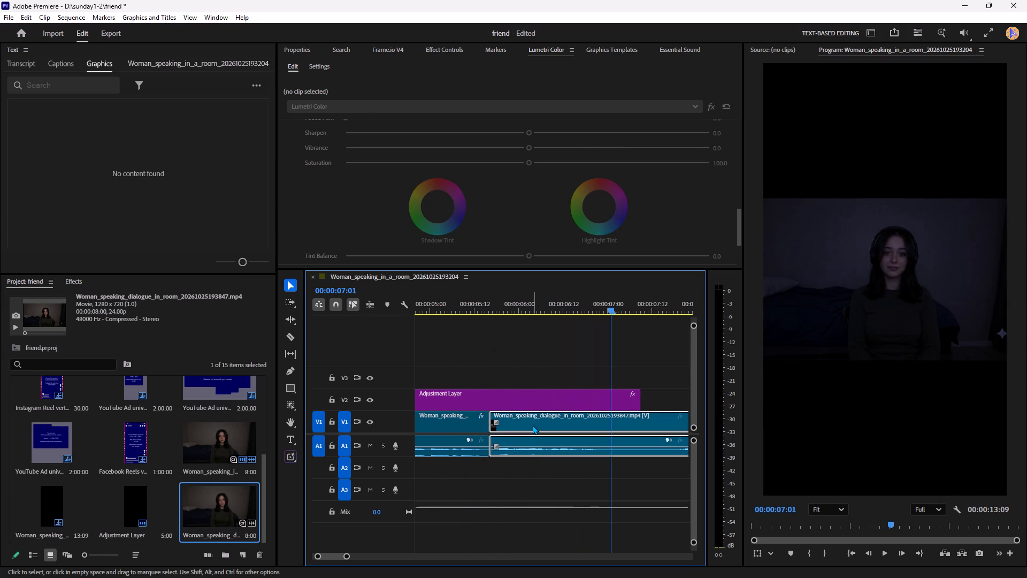
left_click(306, 50)
left_click(476, 124)
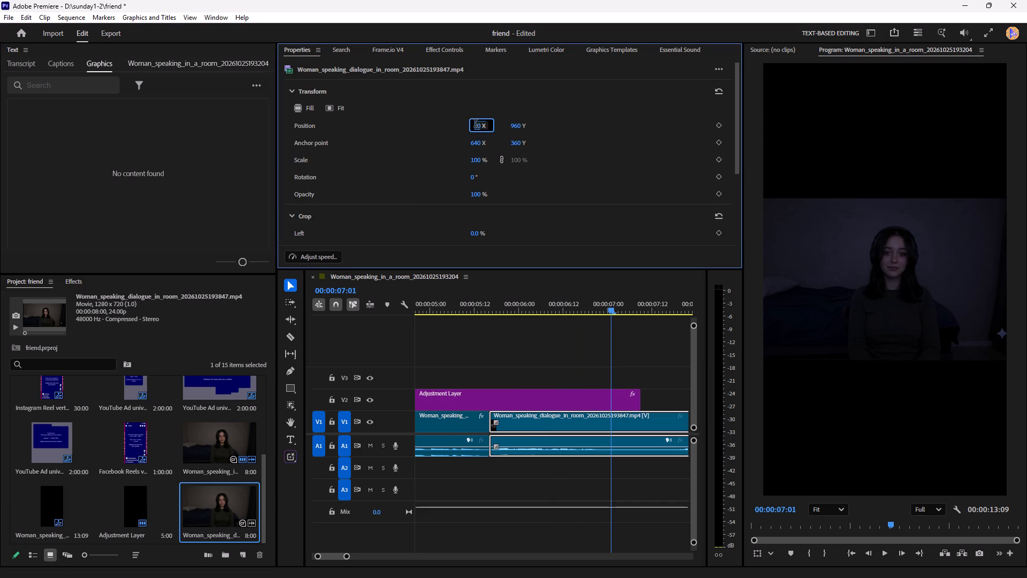
type("591")
left_click(568, 138)
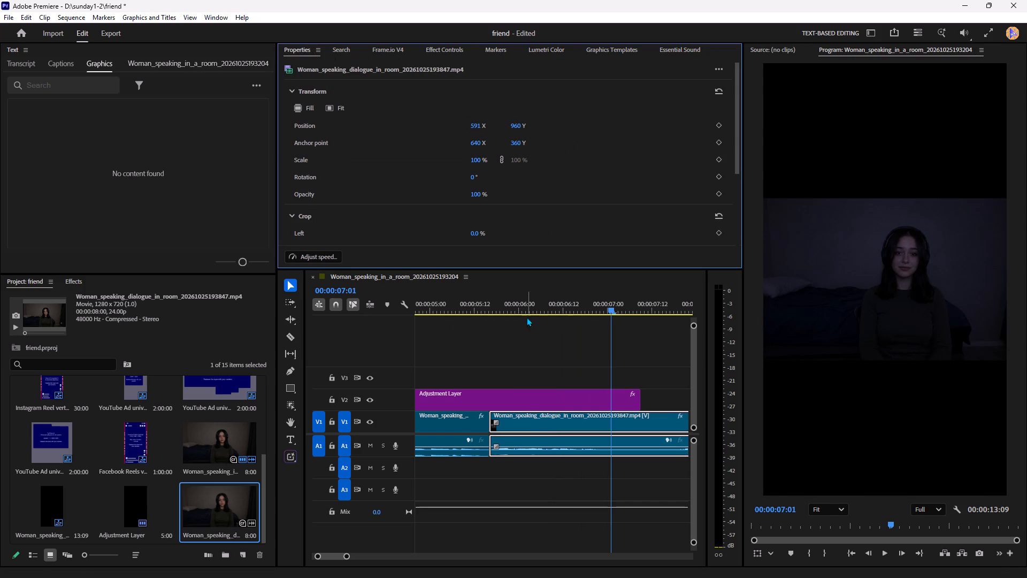
Play across the join and extend the adjustment layer over the dialogue clip to about 00:00:09:00.
scroll(504, 362, "up", 6)
left_click(447, 311)
key("space")
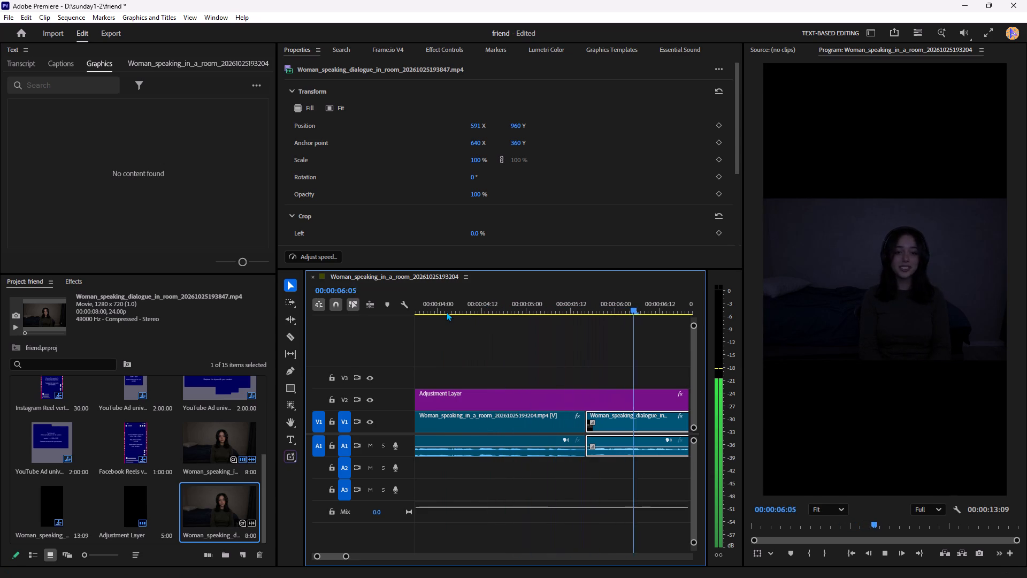
key("space")
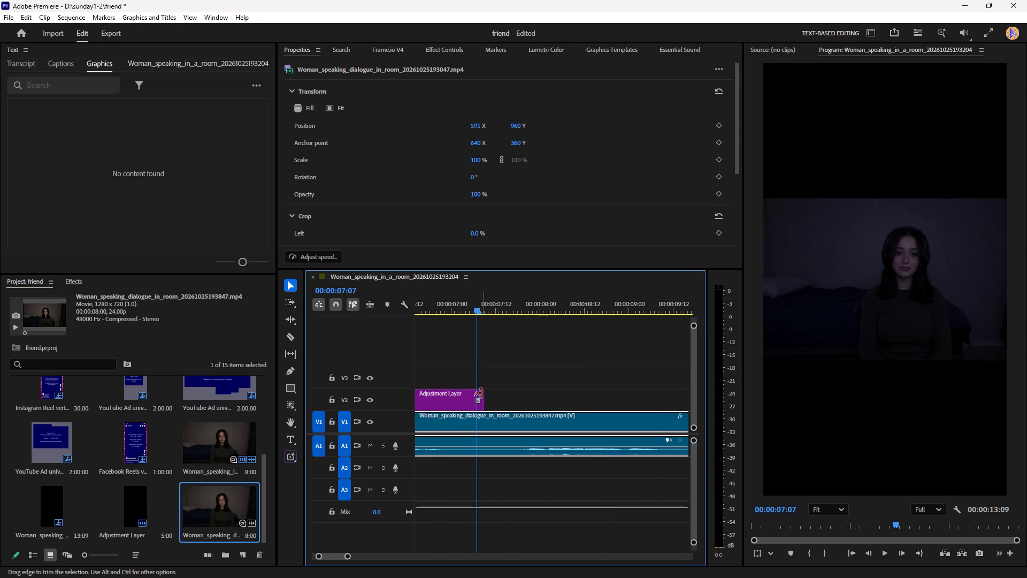
left_click_drag(481, 393, 627, 386)
Cut the pause between 00:00:06:22 and 00:00:07:18 out of the dialogue clip and close the gap.
scroll(533, 416, "up", 3)
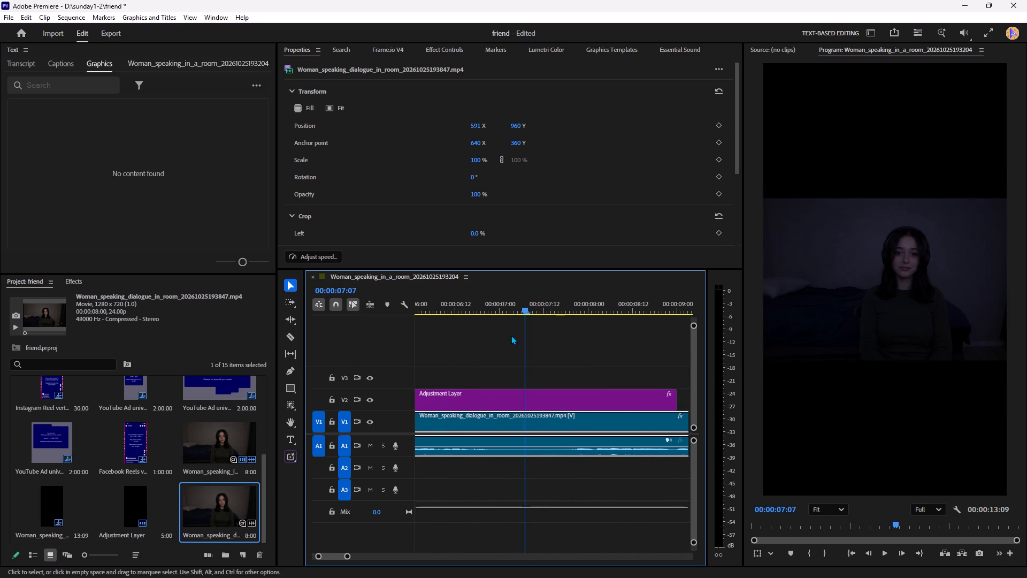
left_click_drag(502, 314, 495, 313)
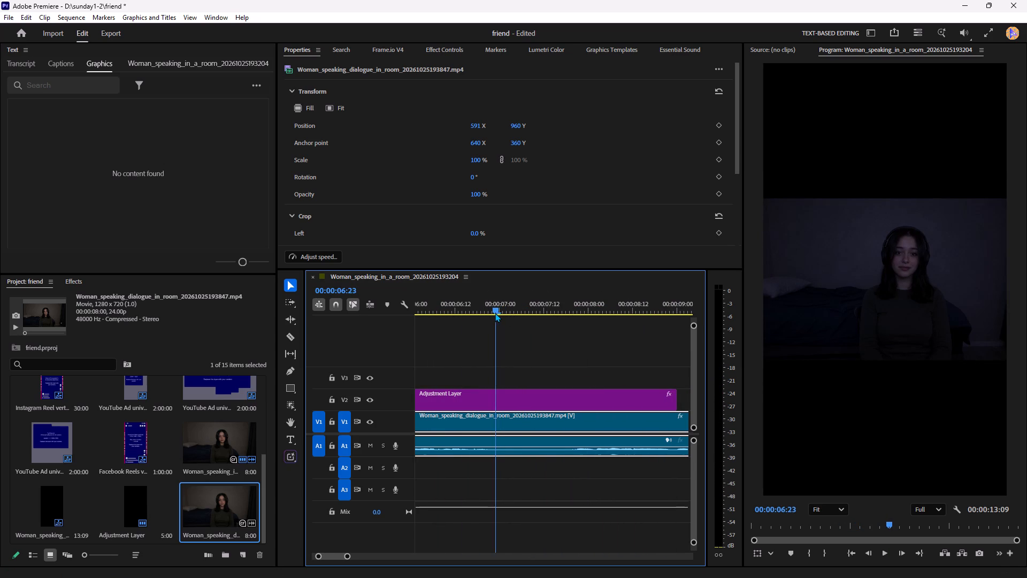
left_click_drag(495, 313, 492, 311)
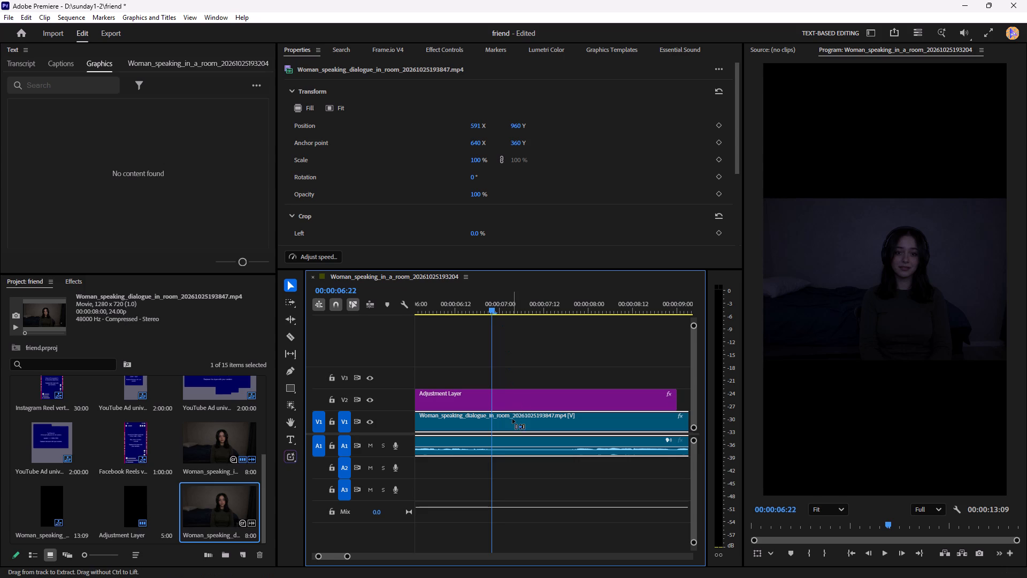
key("ctrl+k")
left_click_drag(562, 309, 566, 309)
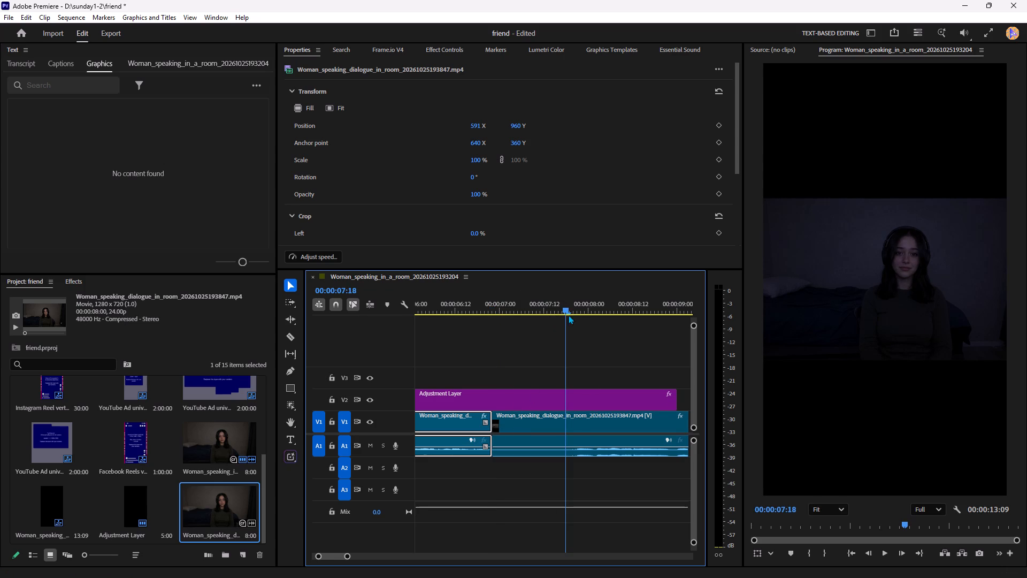
left_click(583, 430)
key("ctrl+k")
key("Delete")
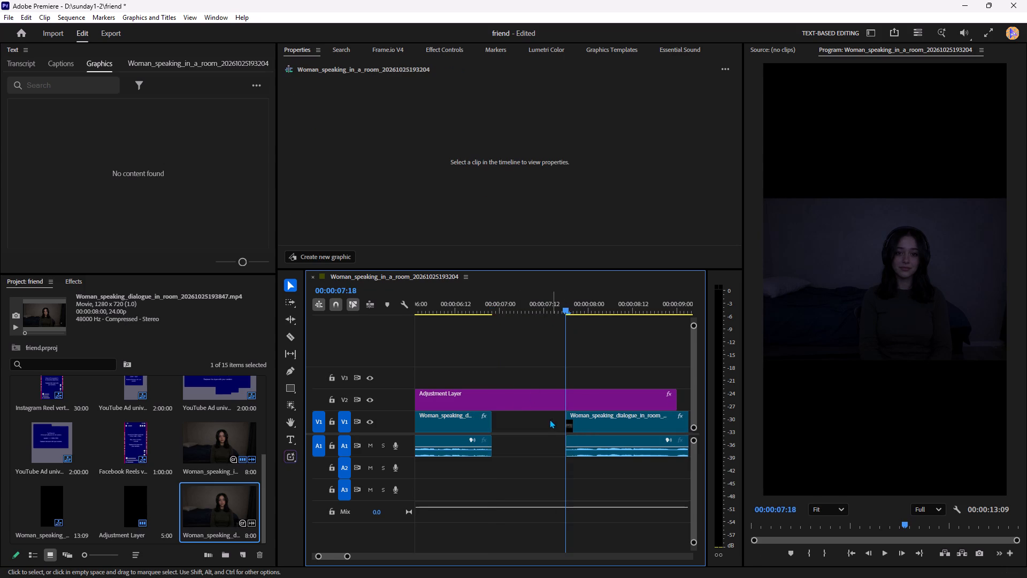
left_click(547, 420)
key("Delete")
Play the tightened section, cut the pause from 00:00:08:13 to 00:00:08:22 out of the dialogue clip, and close the gap.
left_click(439, 307)
key("space")
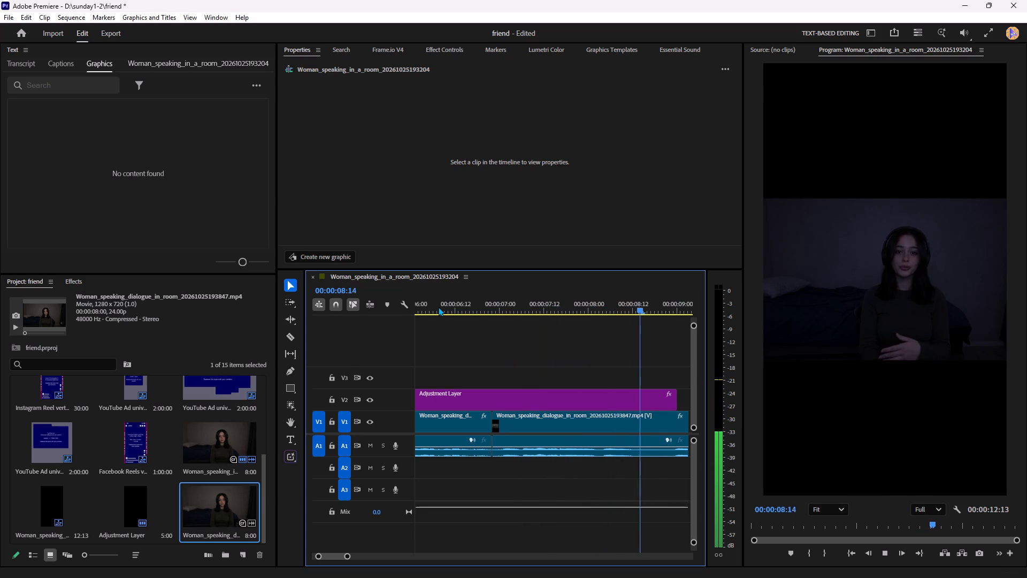
key("space")
scroll(479, 436, "up", 6)
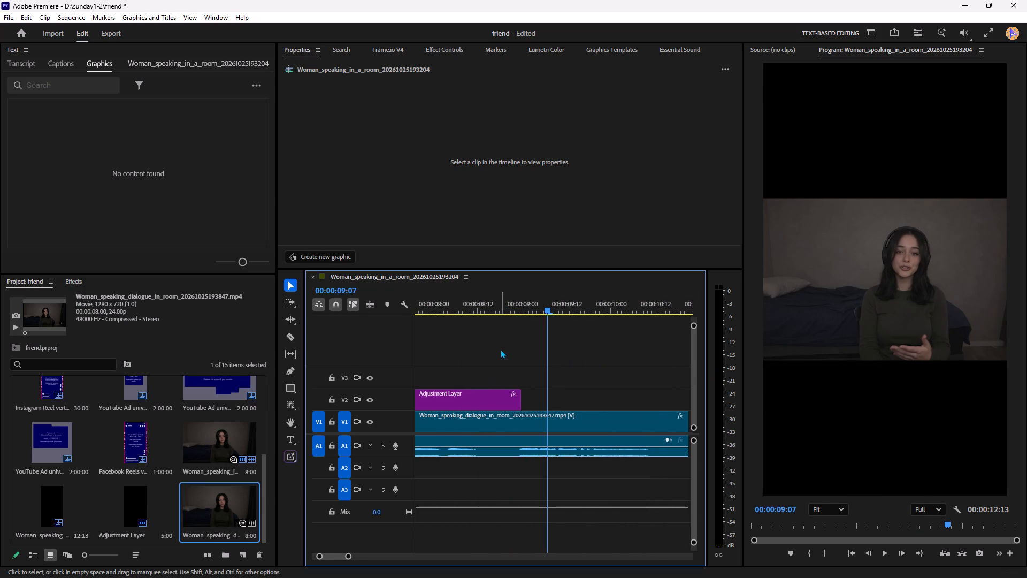
left_click(487, 309)
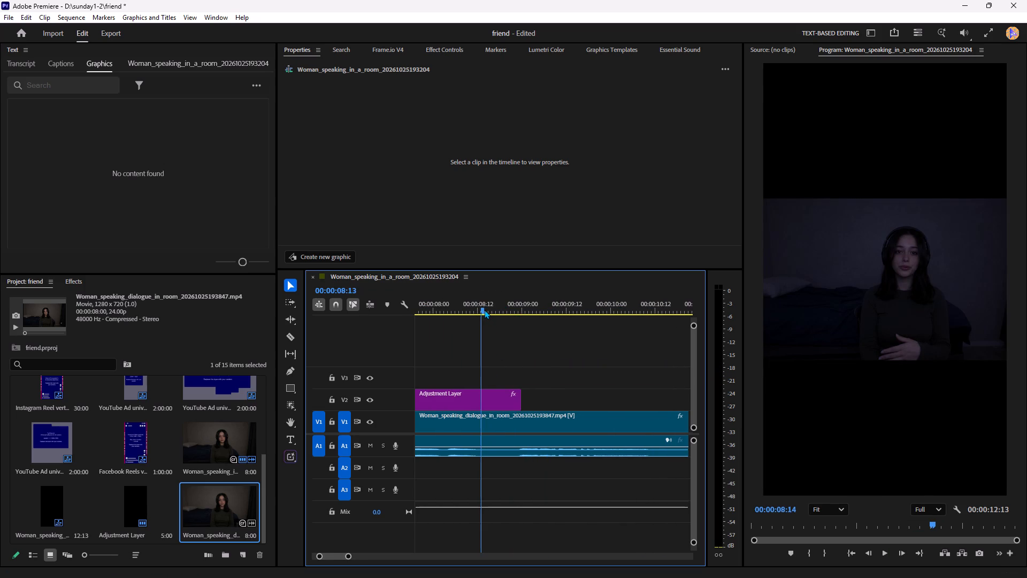
left_click(507, 422)
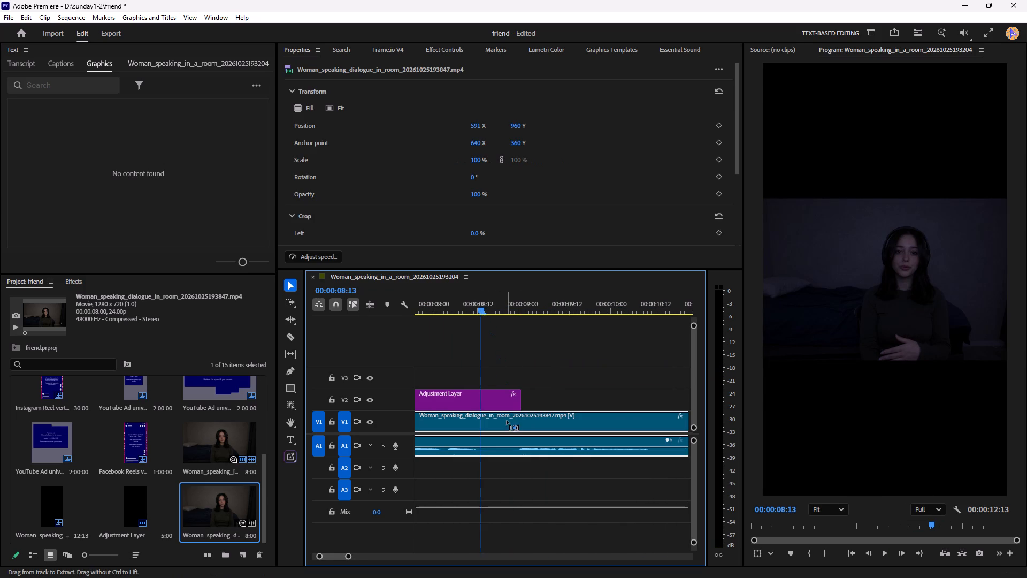
key("ctrl+k")
left_click_drag(509, 309, 515, 309)
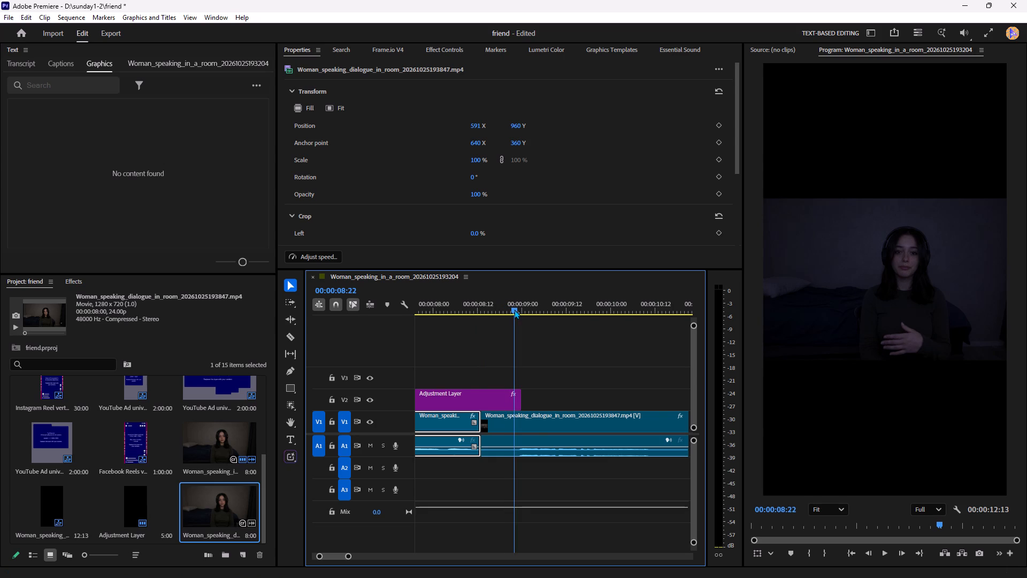
left_click_drag(515, 309, 516, 309)
left_click(533, 424)
key("ctrl+k")
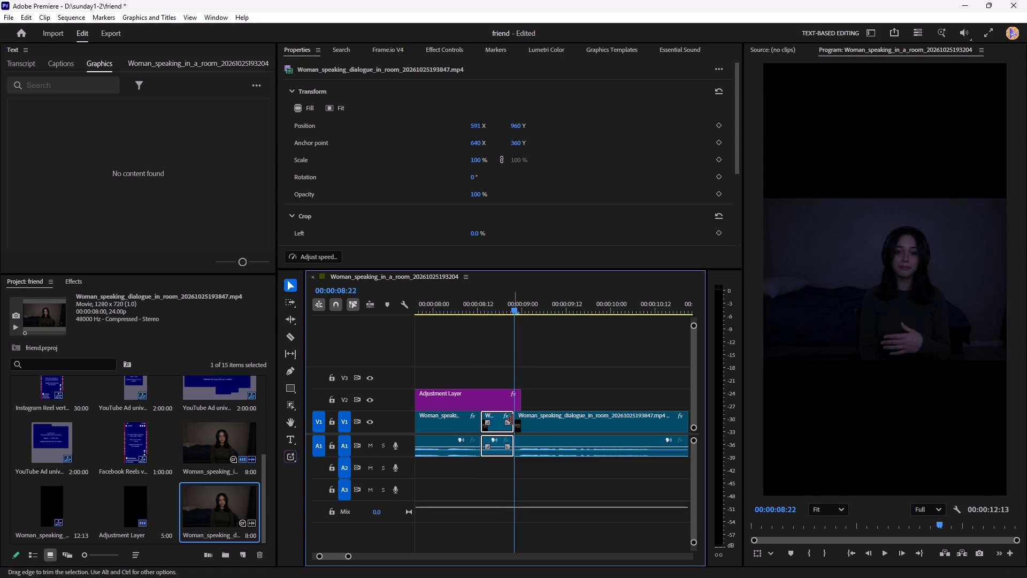
key("Delete")
left_click(495, 419)
key("Delete")
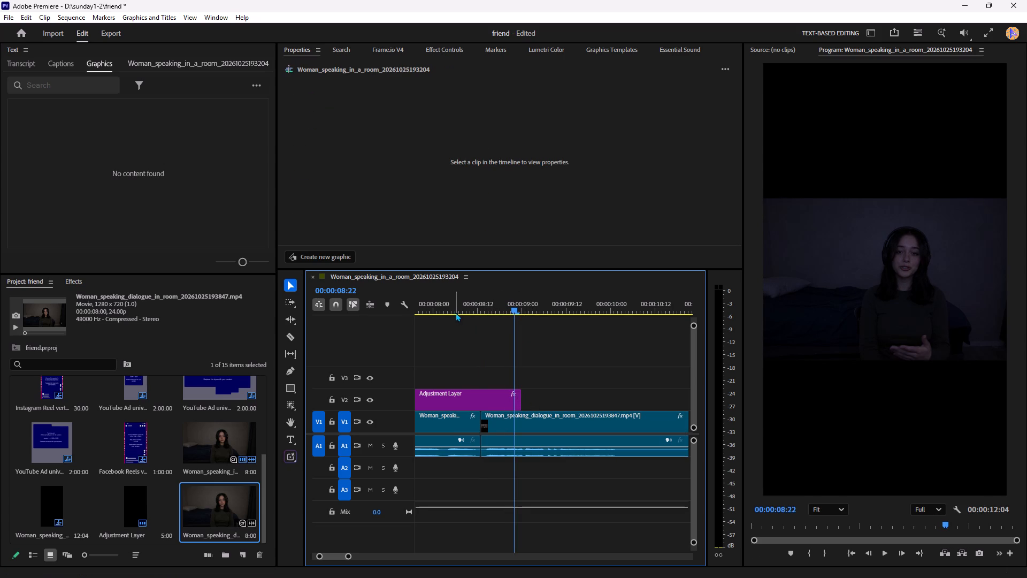
Play the dialogue clip's last part and extend the adjustment layer past its end to 00:00:12:15.
left_click(436, 309)
key("space")
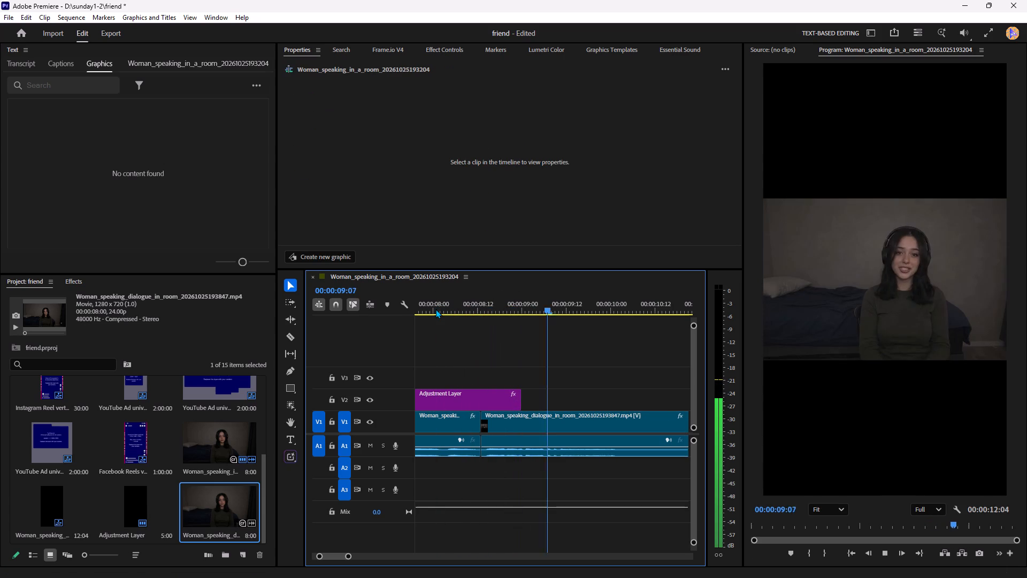
key("space")
left_click_drag(518, 395, 688, 395)
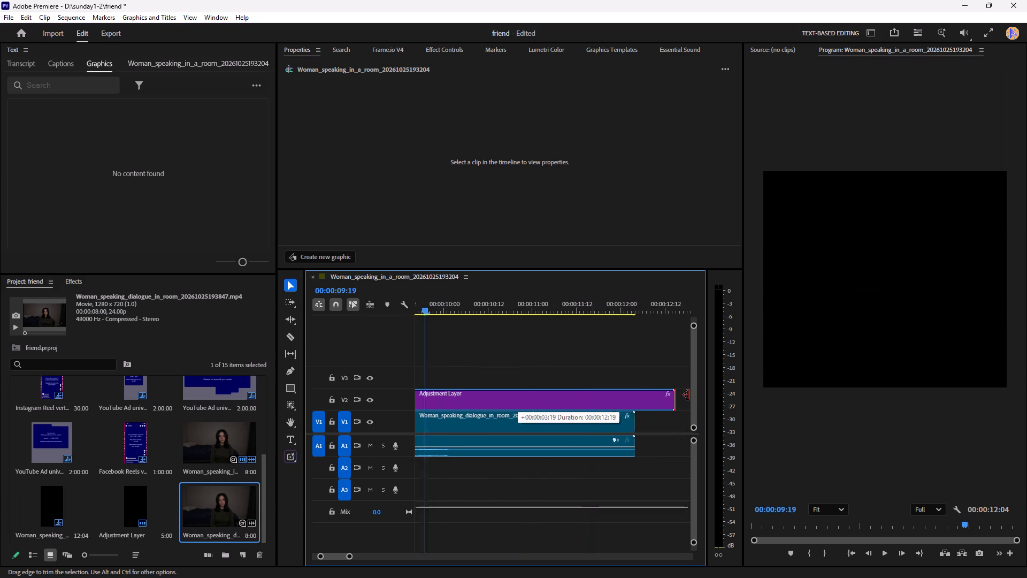
left_click_drag(688, 395, 505, 404)
Trim the end of the last dialogue clip back to about 00:00:10:03.
scroll(516, 450, "up", 13)
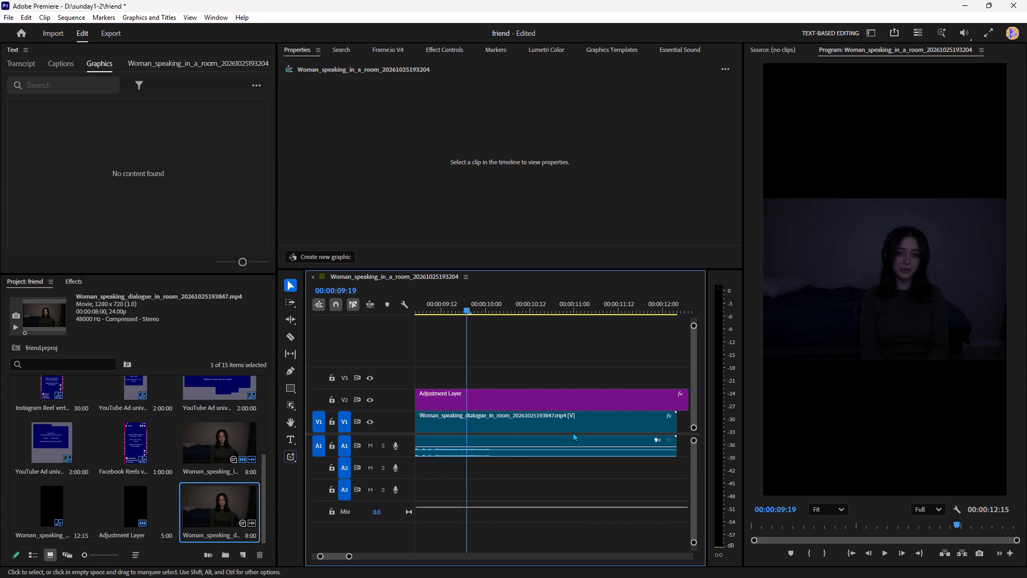
left_click_drag(679, 423, 508, 439)
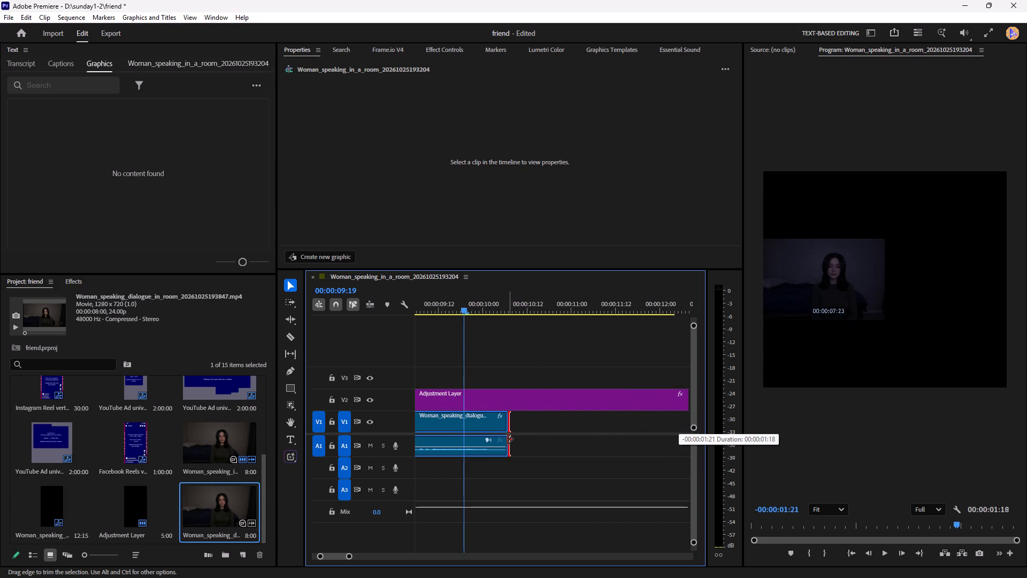
left_click_drag(508, 439, 496, 443)
Play the whole edited sequence from the beginning to review the cuts and grade.
scroll(524, 463, "up", 7)
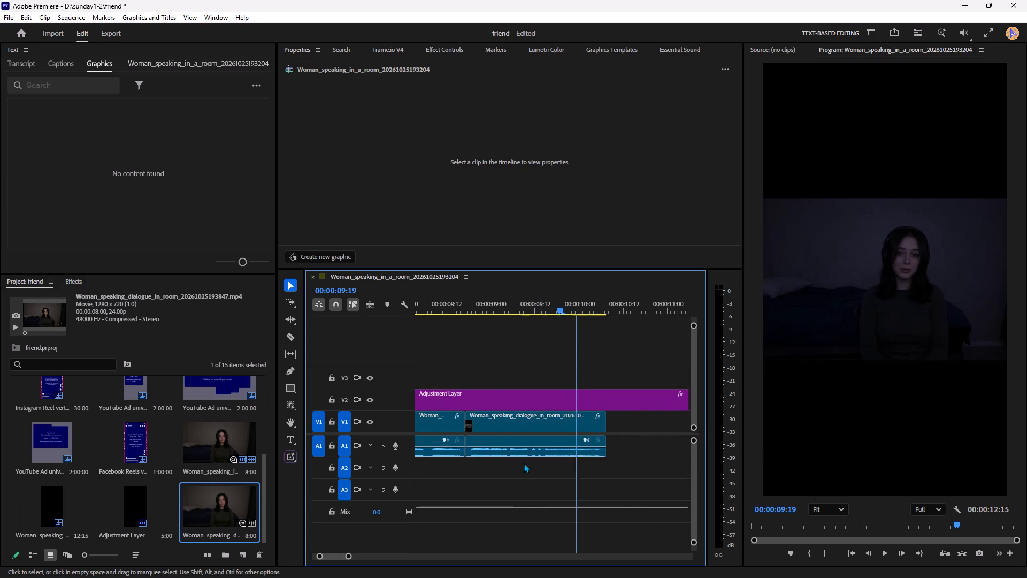
scroll(524, 463, "up", 7)
left_click_drag(347, 554, 350, 554)
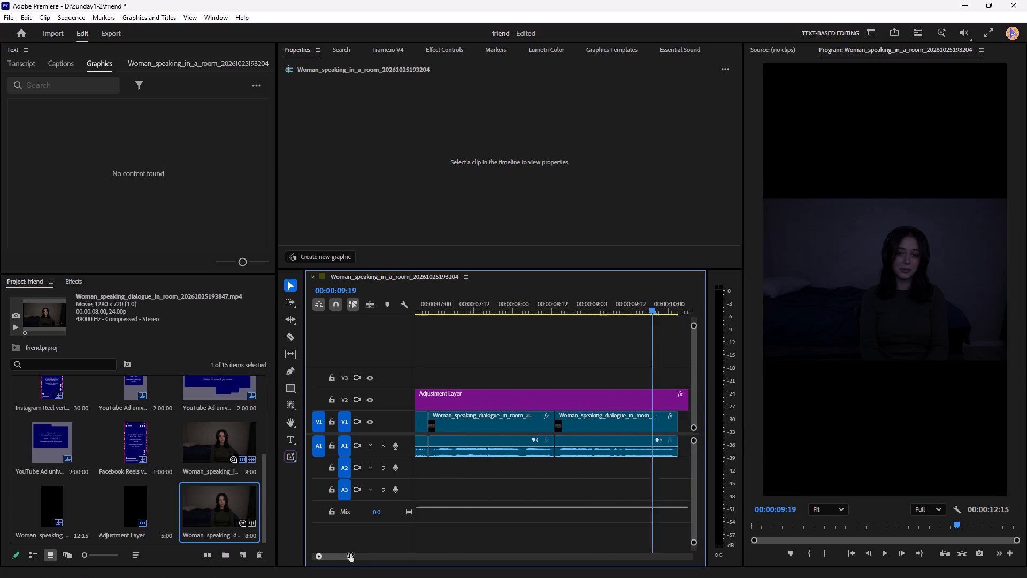
left_click_drag(350, 554, 357, 552)
left_click_drag(773, 523, 696, 524)
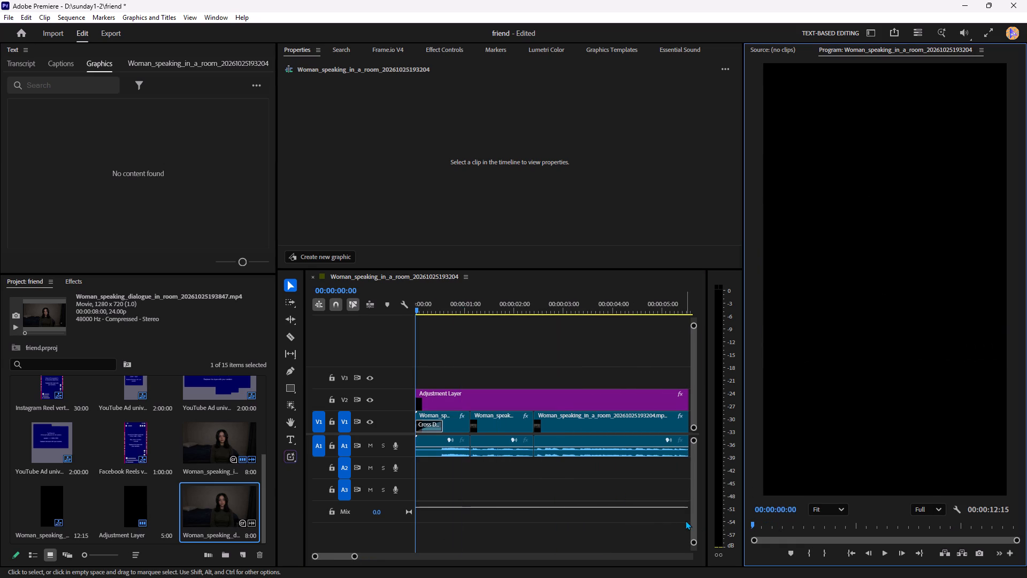
key("space")
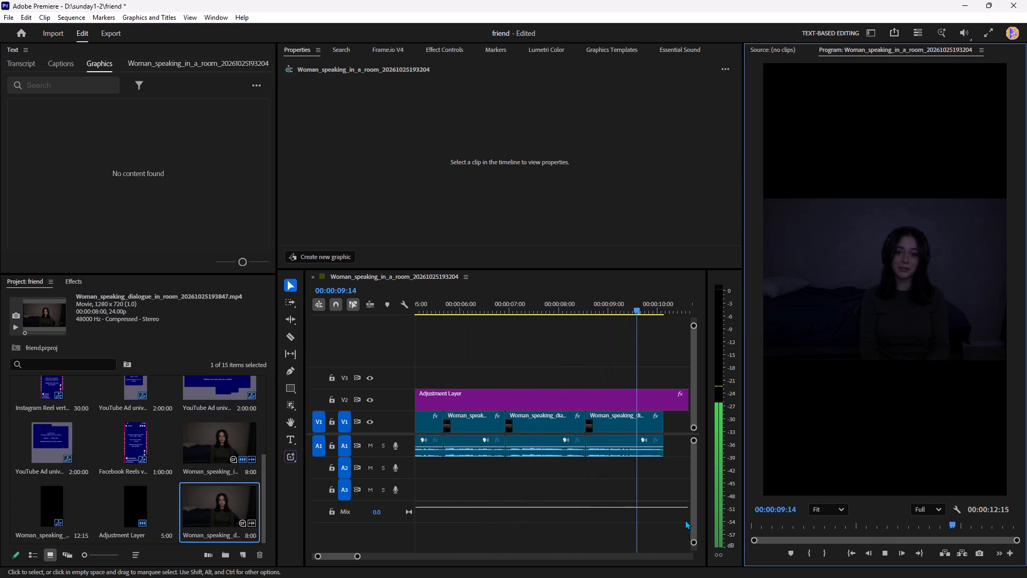
Stop the sequence playback, switch to the Notion AI chat in Chrome, and send the message "next" to request another video prompt.
key("space")
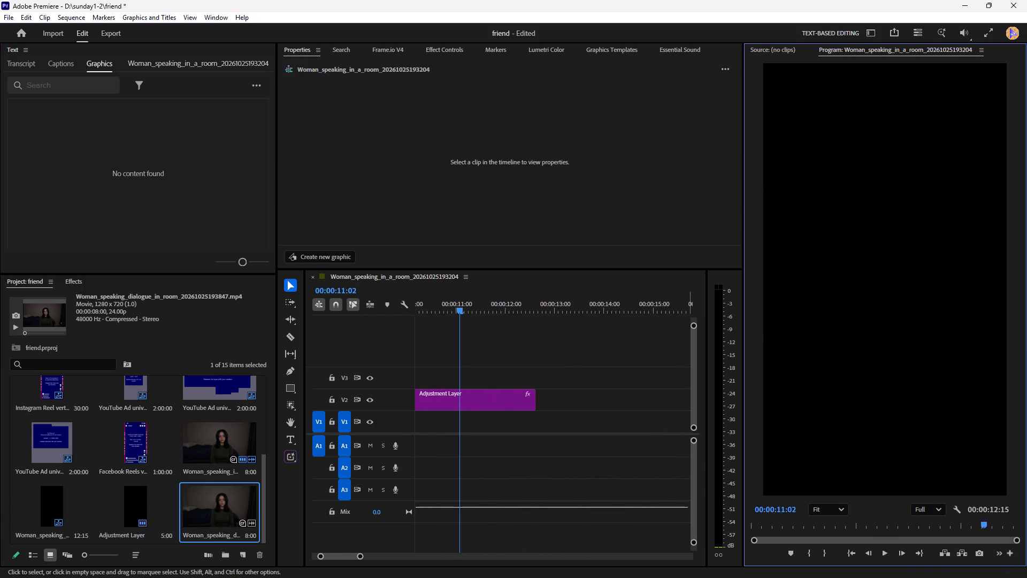
left_click(551, 557)
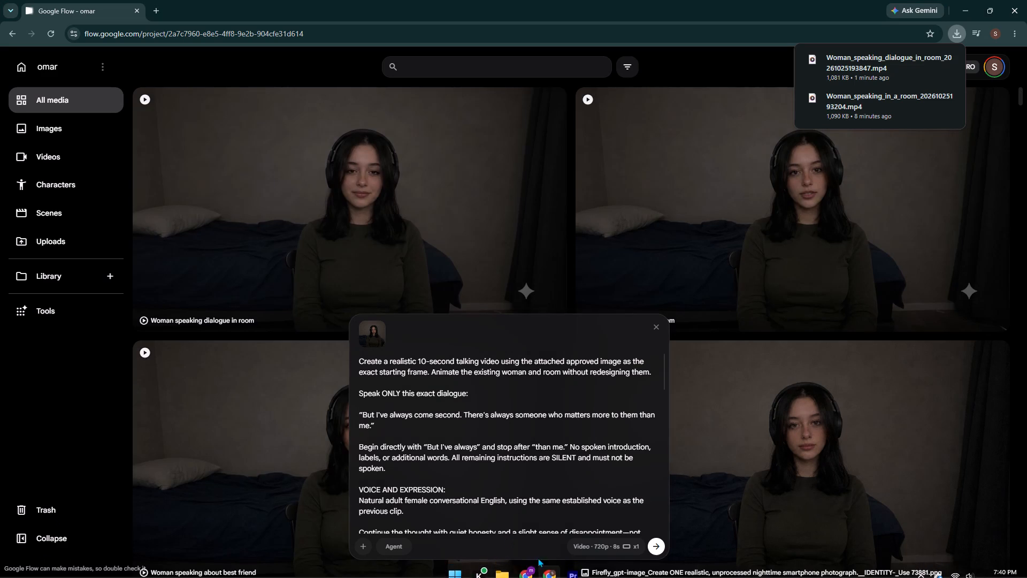
left_click(529, 563)
left_click(463, 528)
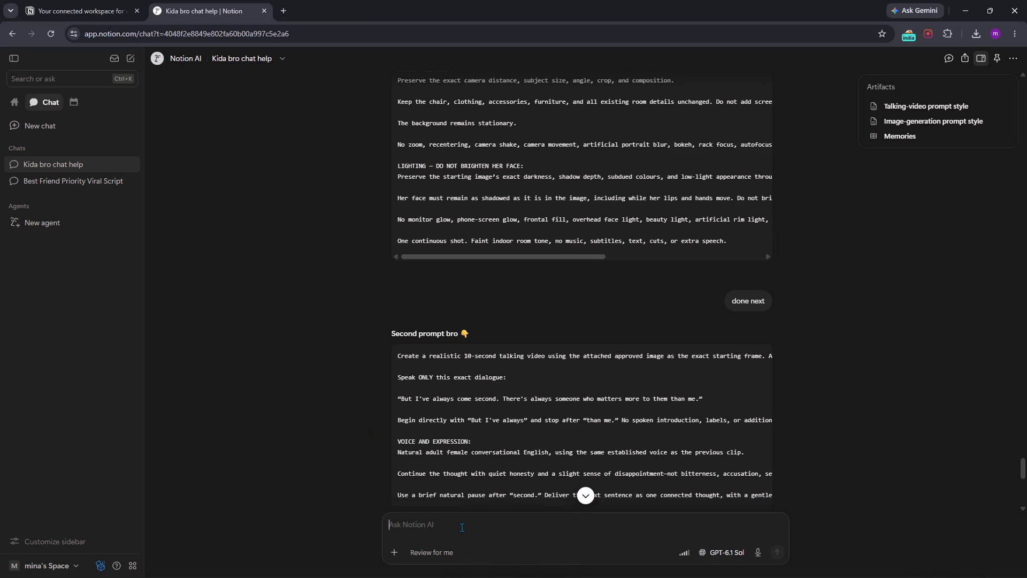
type("next")
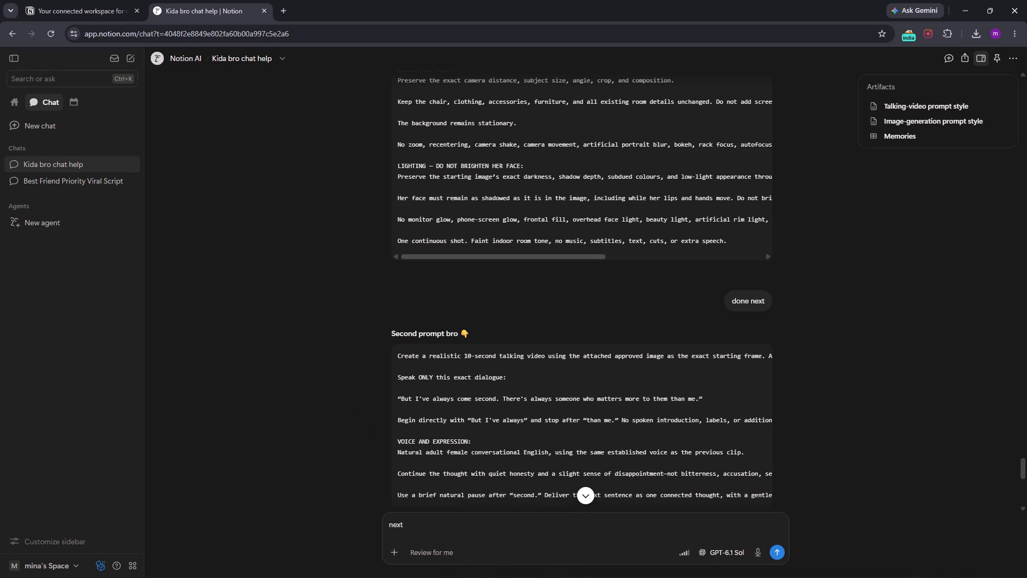
key("Return")
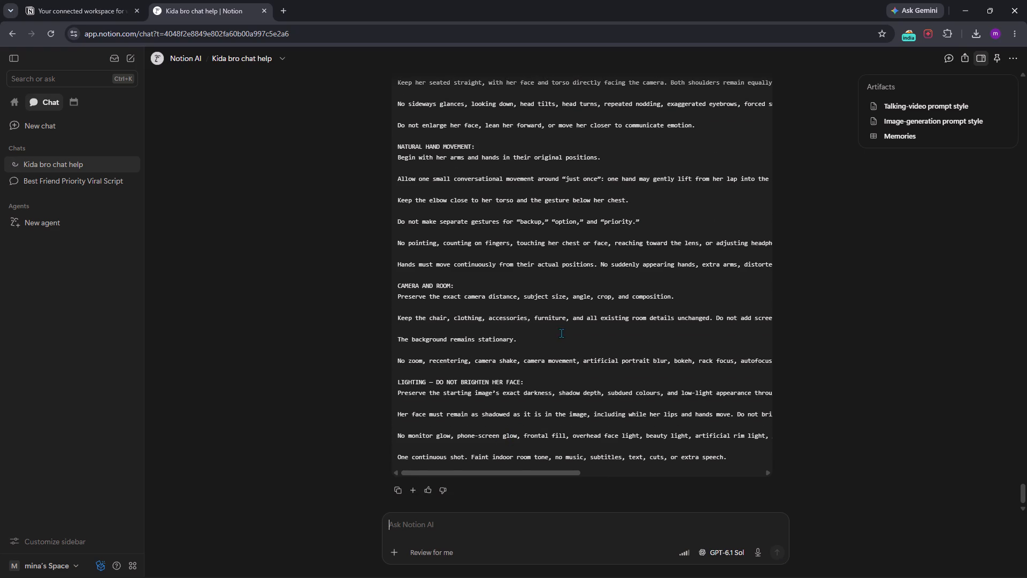
Look back through the Notion AI chat to the full best-friend script message and check it against the Google Flow project.
scroll(837, 322, "up", 13)
scroll(825, 401, "up", 4)
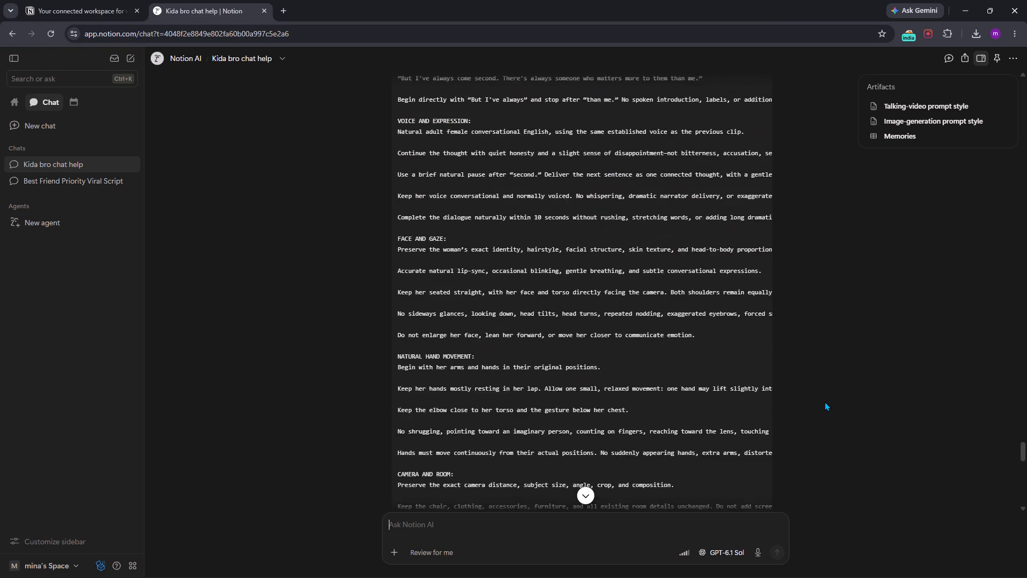
scroll(825, 401, "up", 20)
scroll(825, 401, "up", 7)
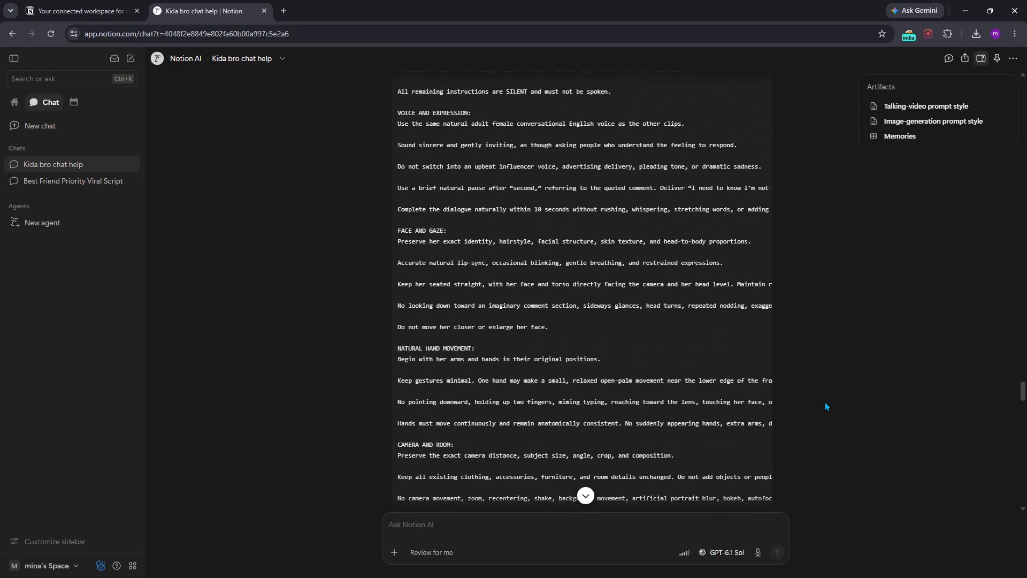
scroll(825, 401, "up", 20)
scroll(825, 401, "up", 4)
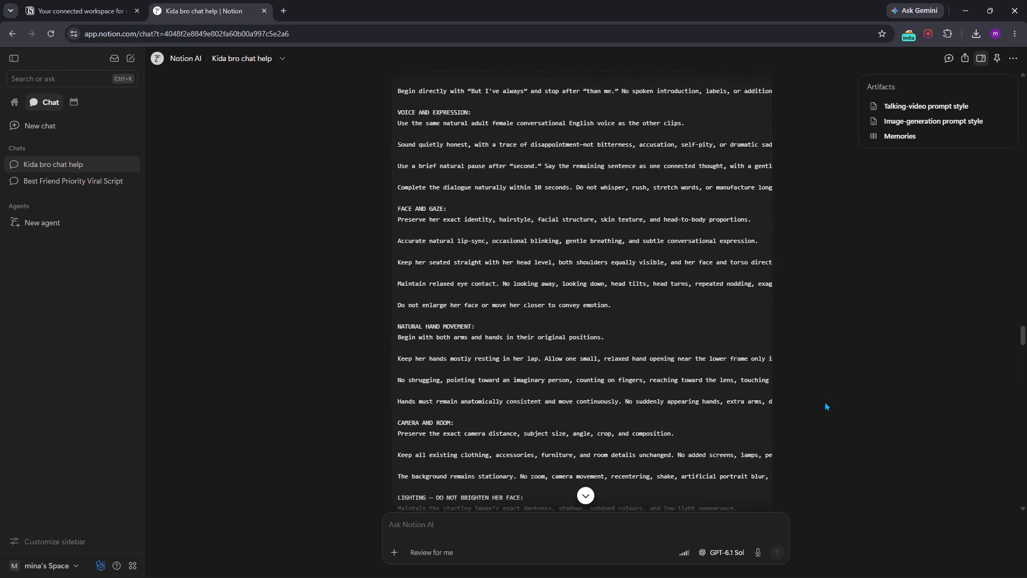
scroll(825, 401, "up", 19)
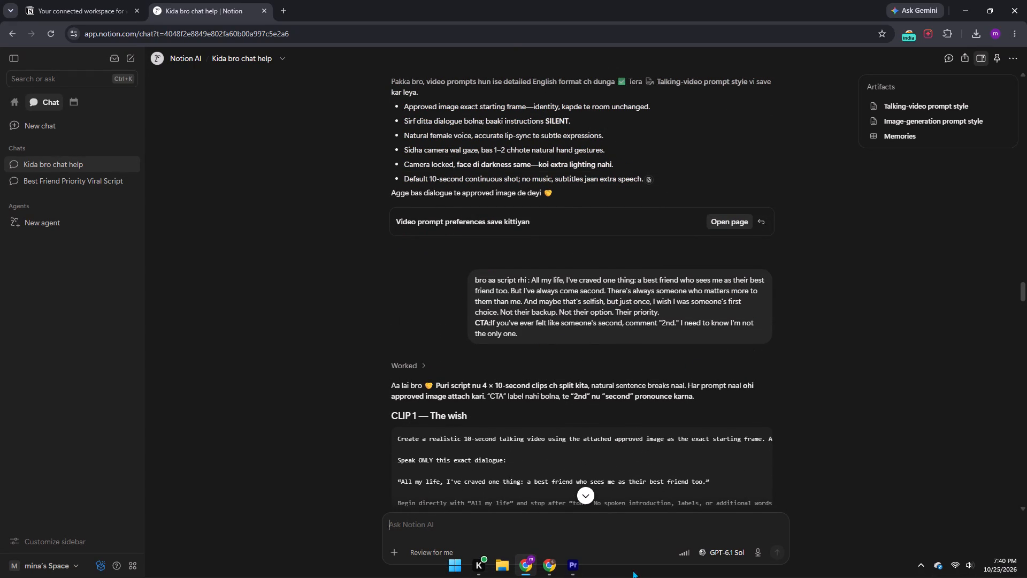
left_click(547, 564)
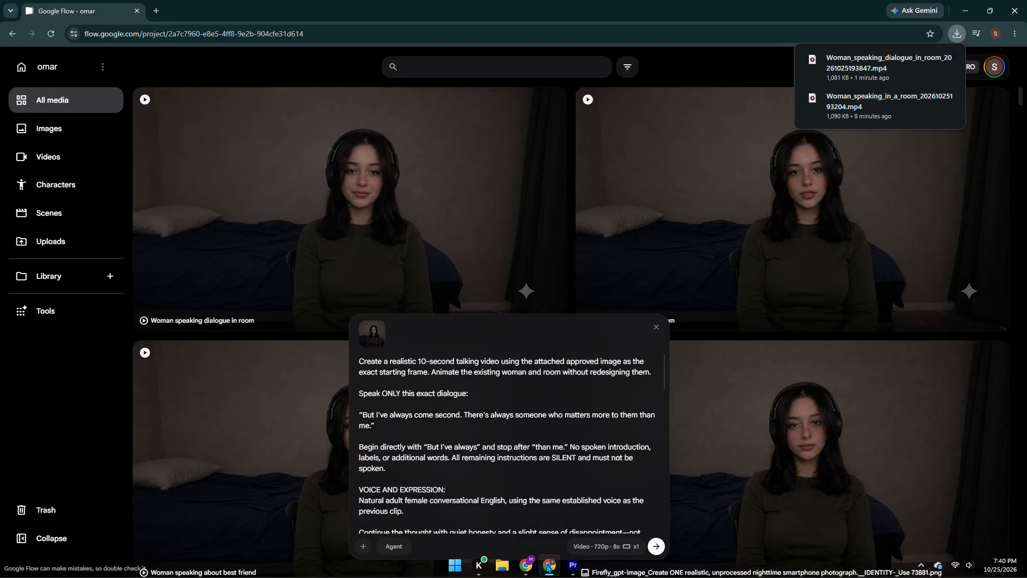
left_click(547, 564)
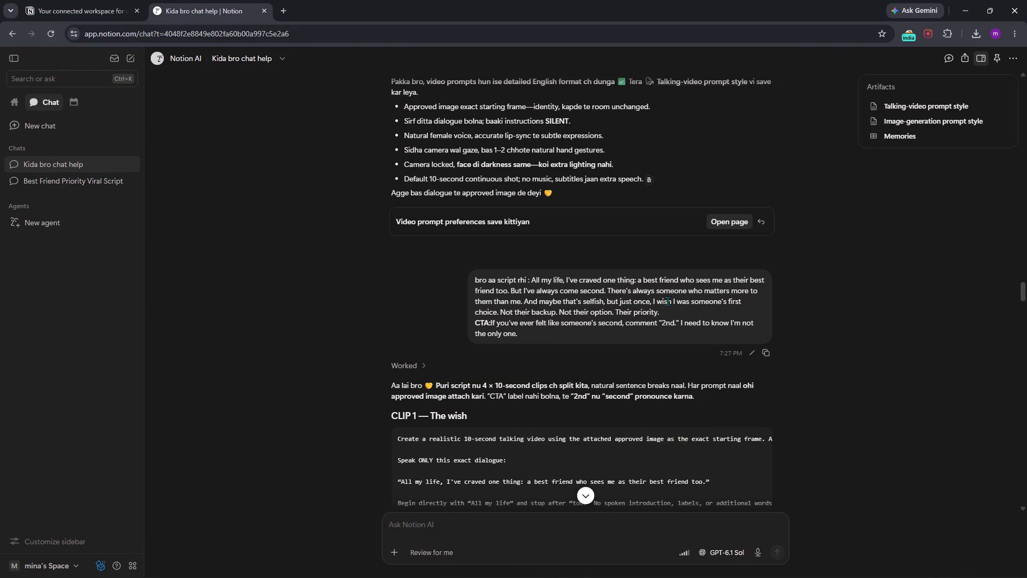
Copy the full text of the third prompt, with the "And maybe that's selfish" dialogue, from the Notion AI chat.
left_click_drag(1023, 285, 1023, 290)
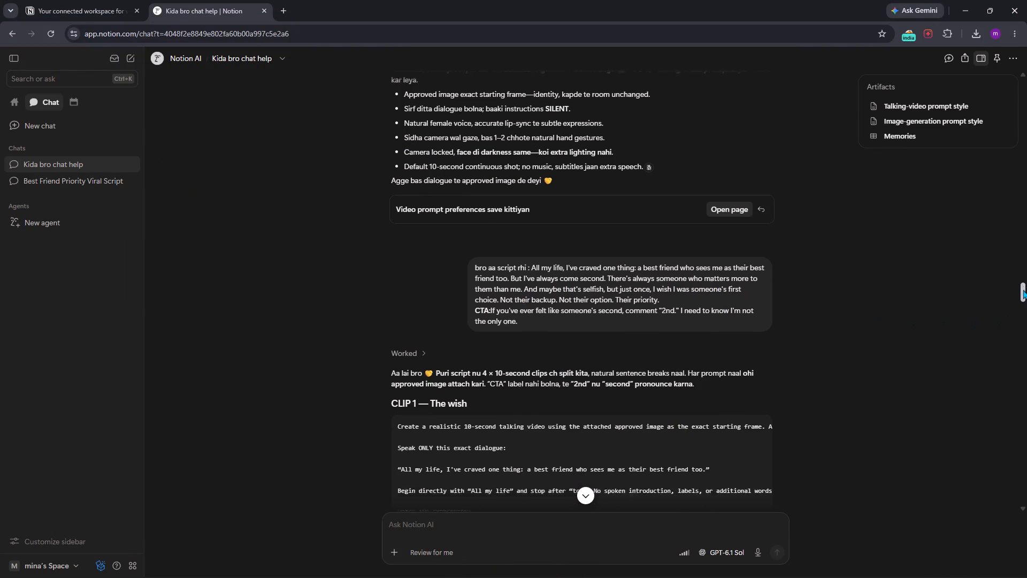
left_click_drag(1023, 290, 1017, 519)
scroll(751, 356, "up", 6)
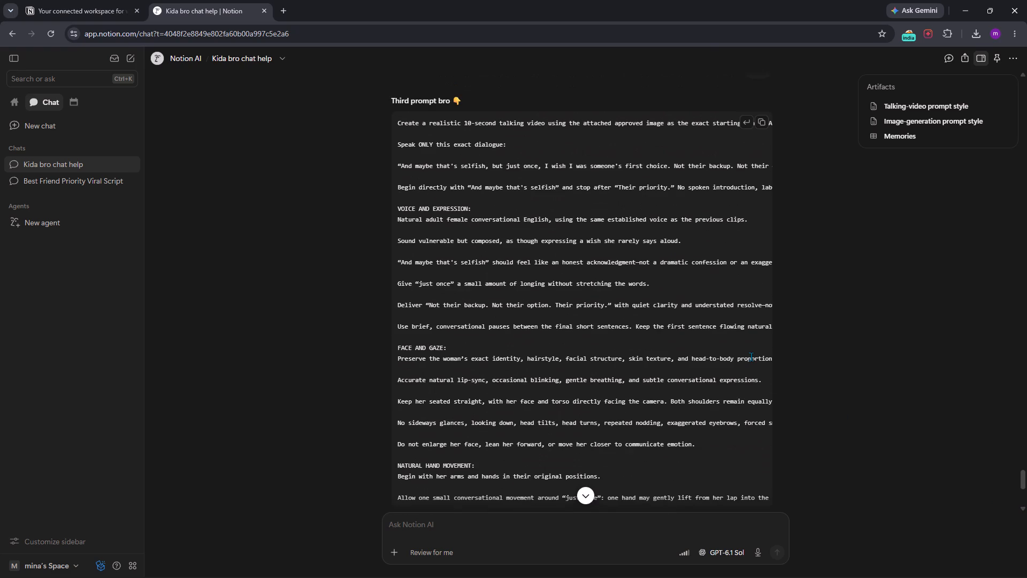
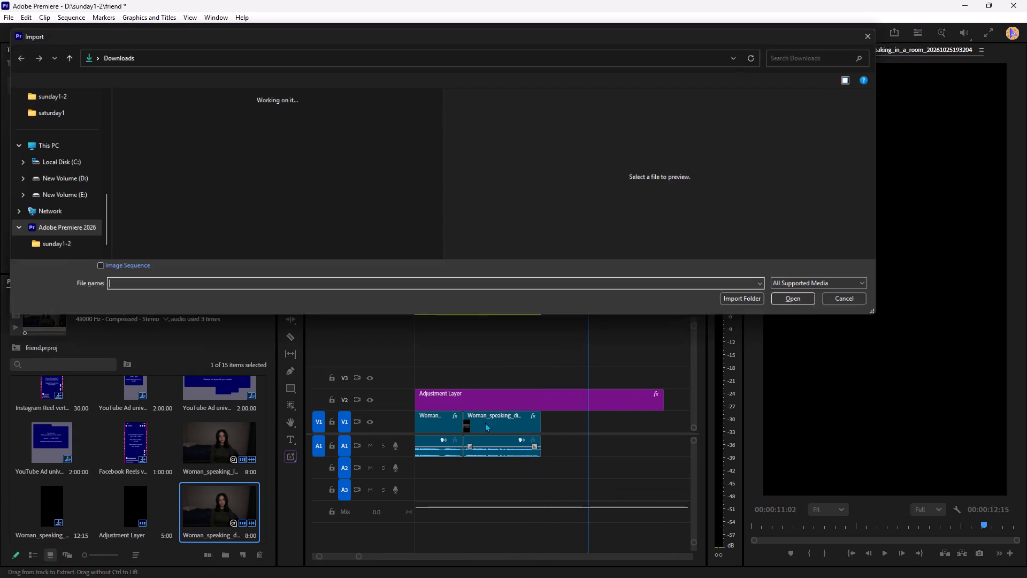
left_click(175, 119)
key("Return")
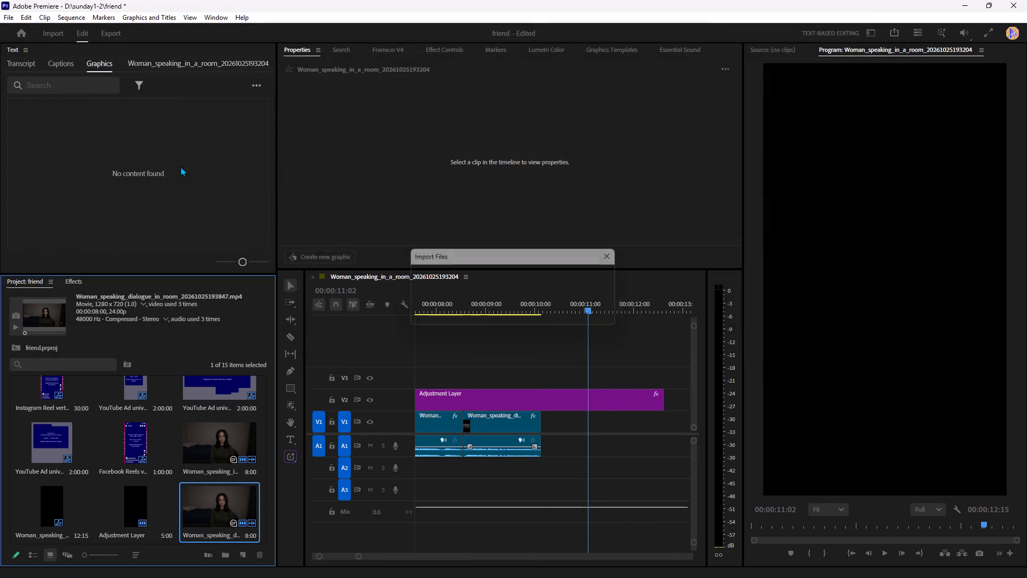
left_click_drag(55, 512, 561, 419)
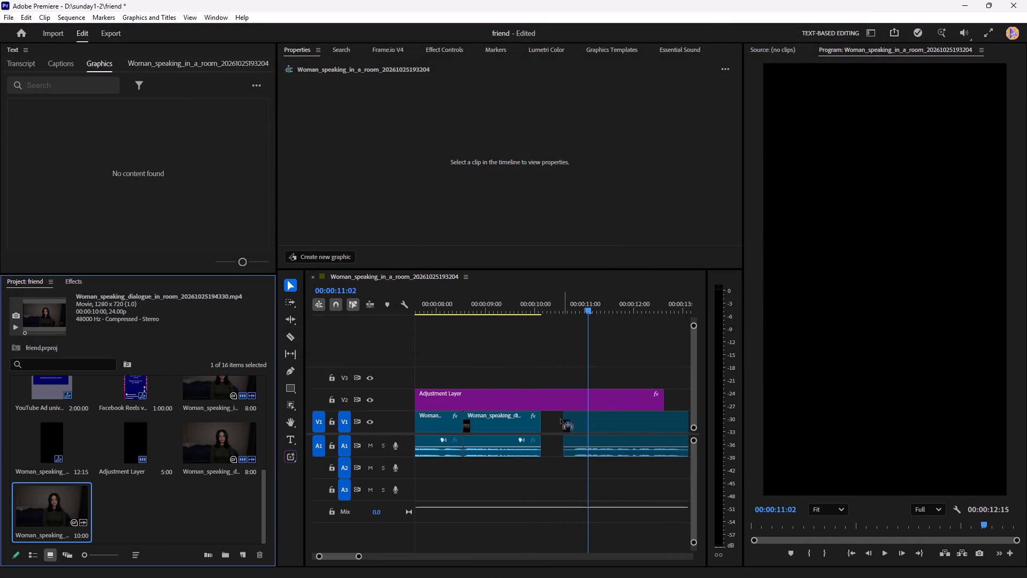
left_click_drag(561, 419, 545, 419)
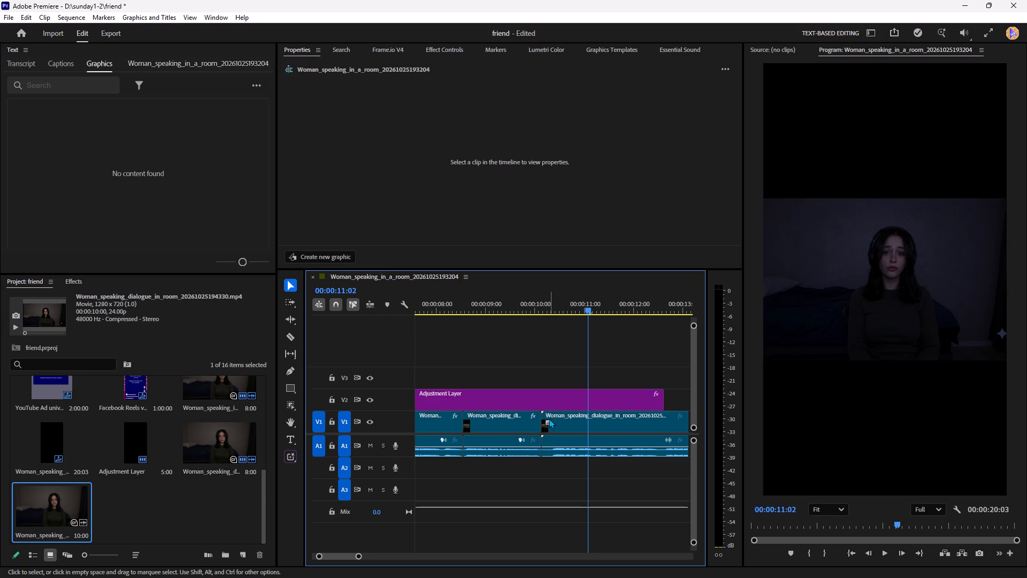
Trim about 3 frames off the new clip's start and close the gap before it.
left_click_drag(542, 419, 549, 420)
left_click(544, 422)
key("Delete")
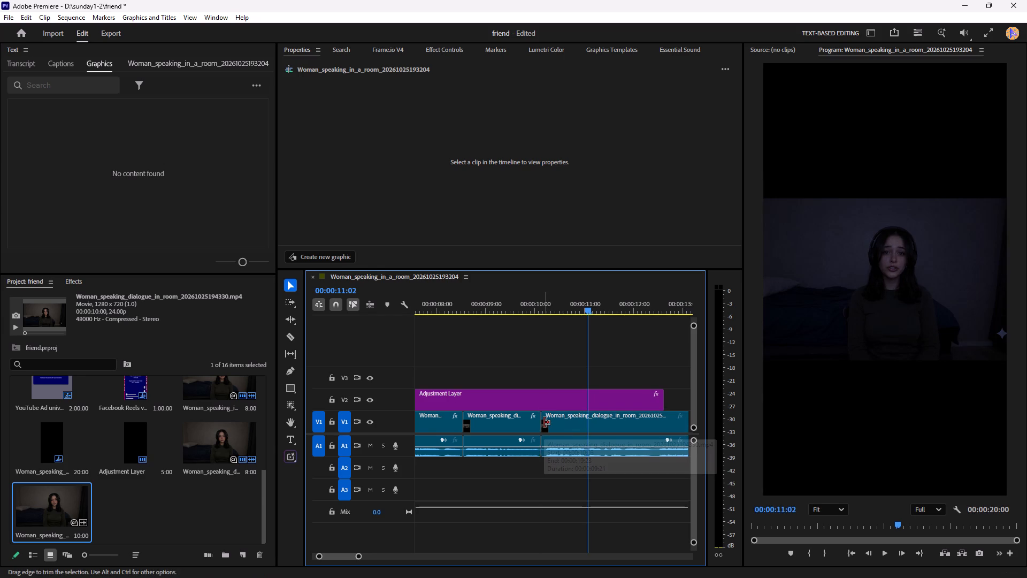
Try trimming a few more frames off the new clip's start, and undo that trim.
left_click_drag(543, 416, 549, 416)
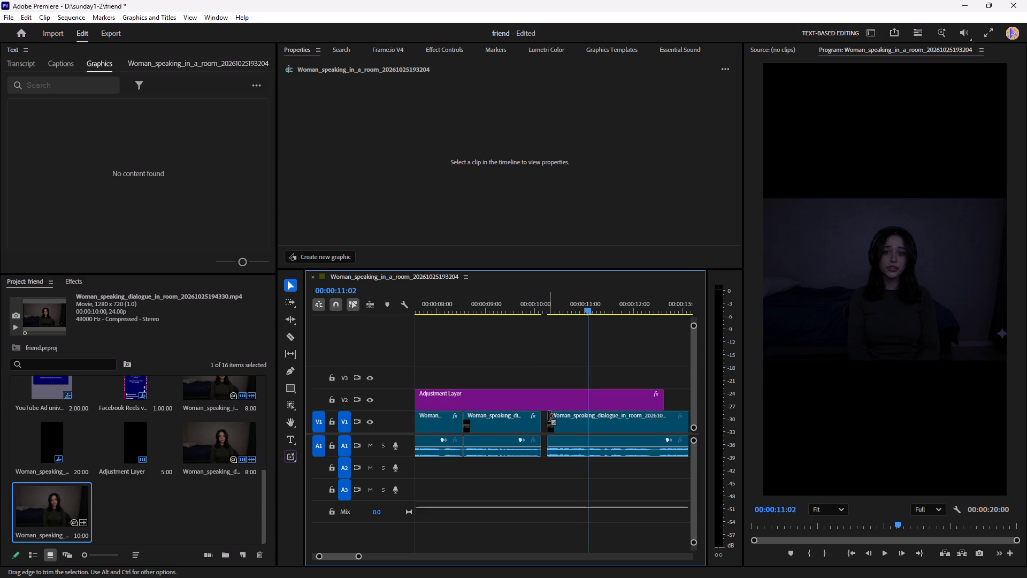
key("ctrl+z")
Play into the new clip, cut out its silent pause from 00:00:14:10 to 00:00:15:00, and close the gap.
left_click(517, 310)
key("space")
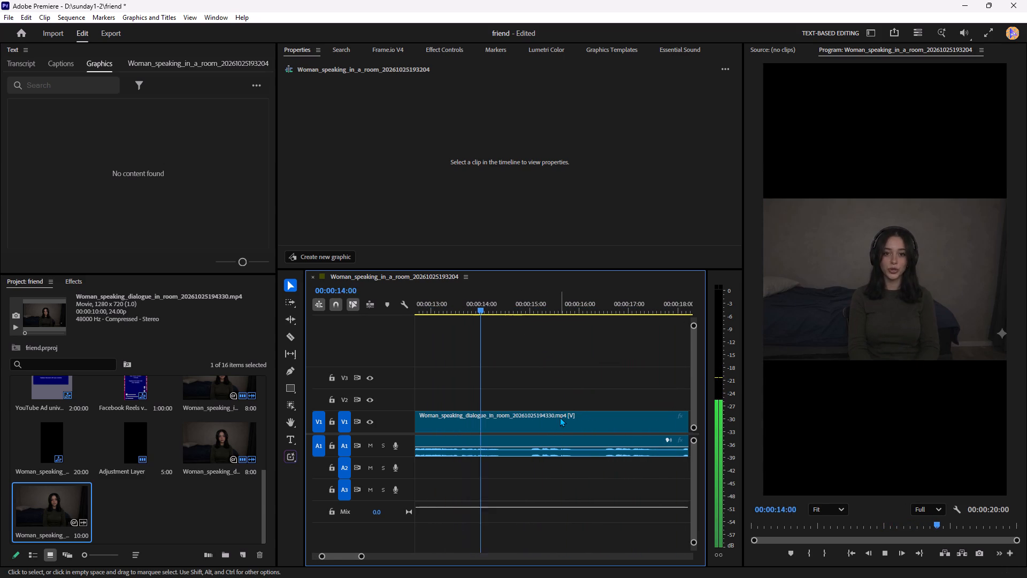
key("space")
left_click_drag(361, 558, 332, 564)
left_click(505, 310)
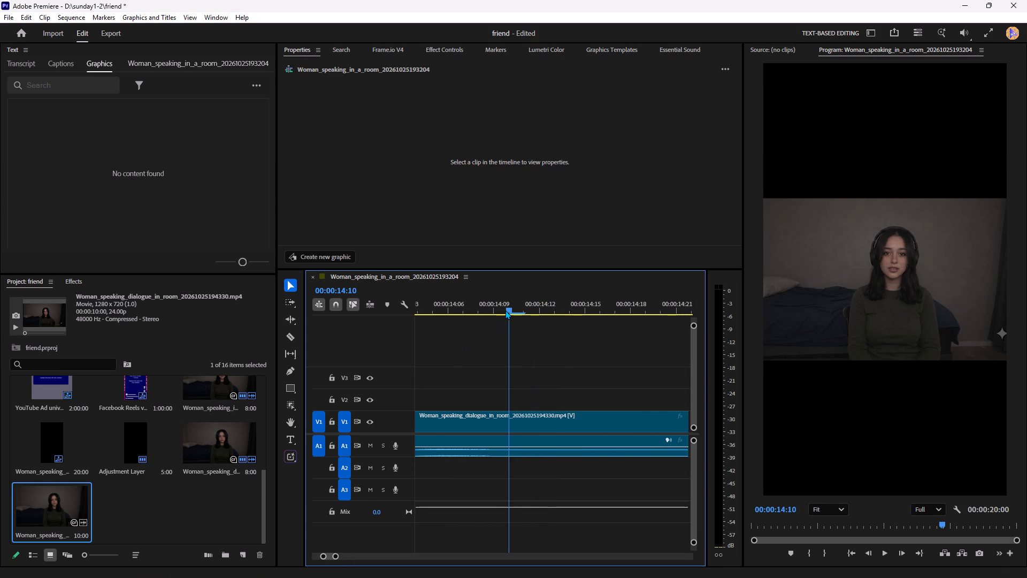
left_click(515, 439)
key("ctrl+k")
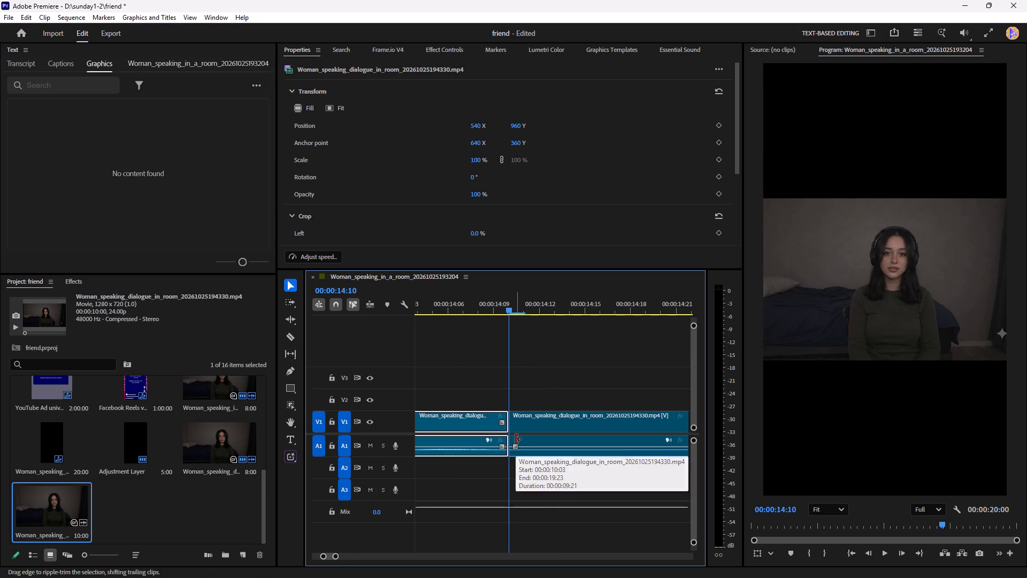
scroll(620, 440, "down", 5)
scroll(627, 384, "down", 3)
left_click(595, 307)
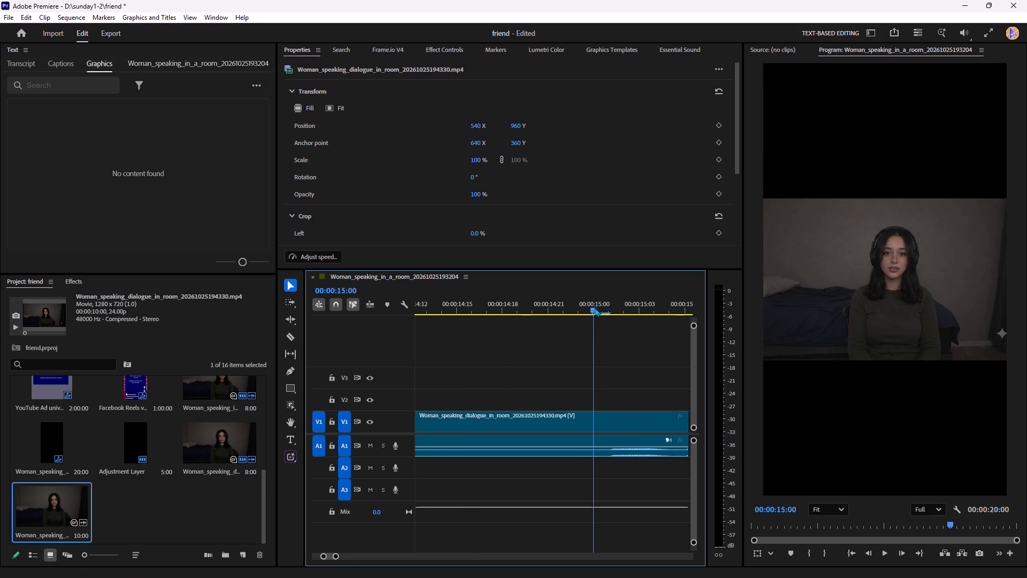
left_click(591, 467)
left_click(589, 447)
key("ctrl+k")
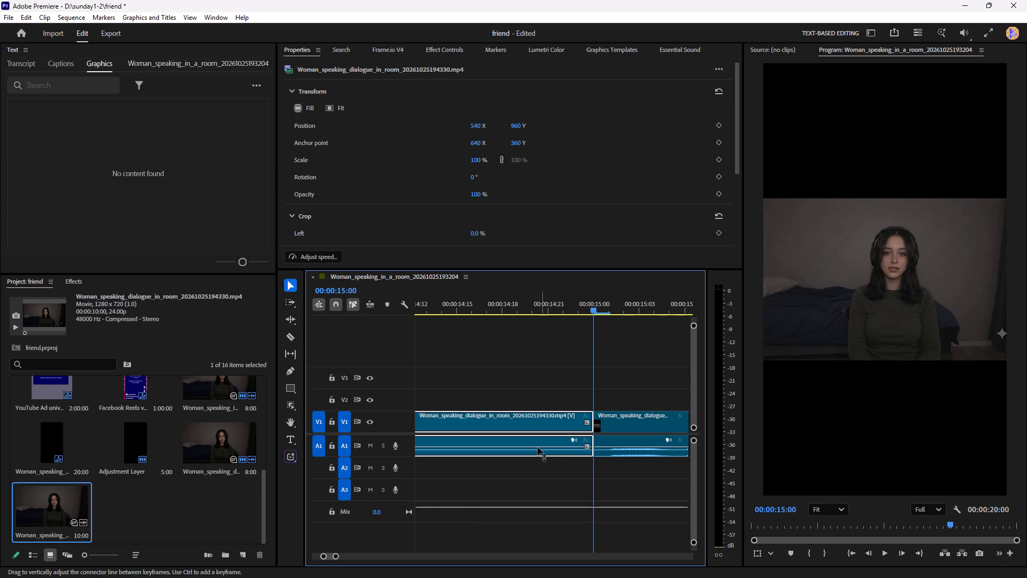
key("Delete")
left_click(526, 445)
key("Delete")
Trim one frame off the end of the segment before the 00:00:14:10 cut, close the gap, and play back the join.
scroll(526, 445, "up", 9)
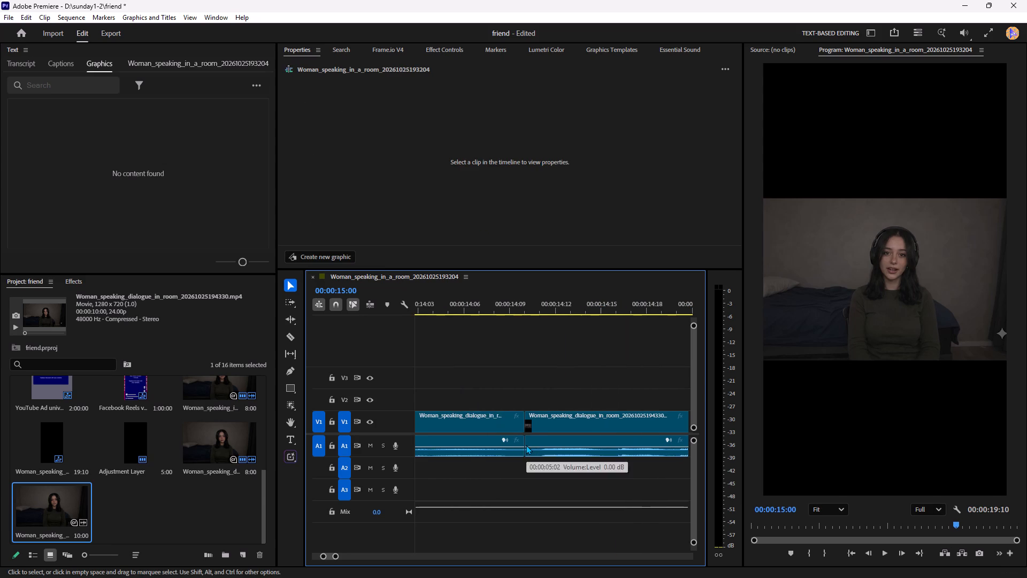
scroll(565, 395, "down", 3)
left_click_drag(479, 429, 484, 431)
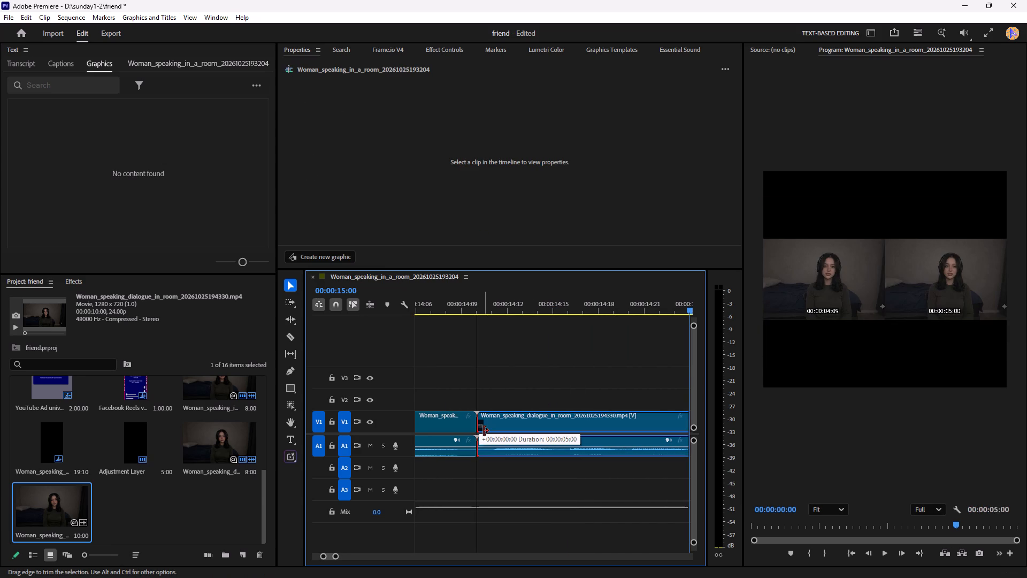
left_click_drag(484, 431, 486, 431)
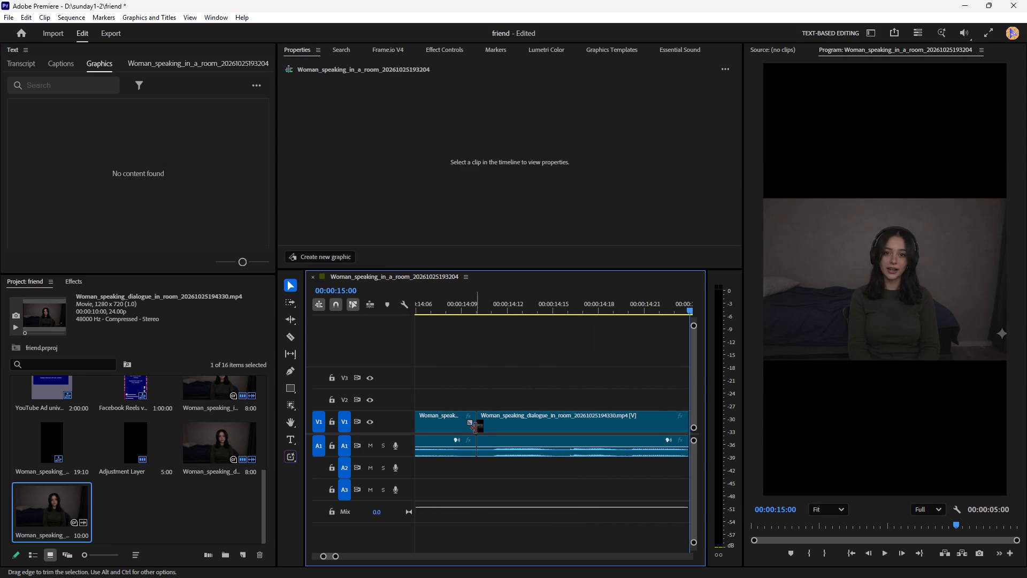
left_click_drag(471, 429, 463, 429)
left_click(472, 432)
key("Delete")
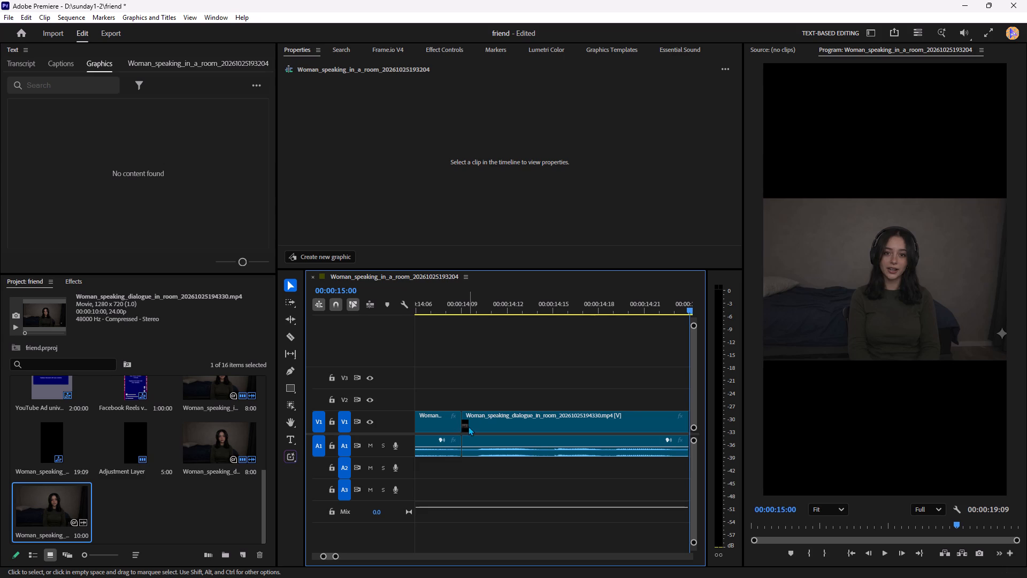
scroll(464, 439, "up", 10)
left_click(442, 306)
key("space")
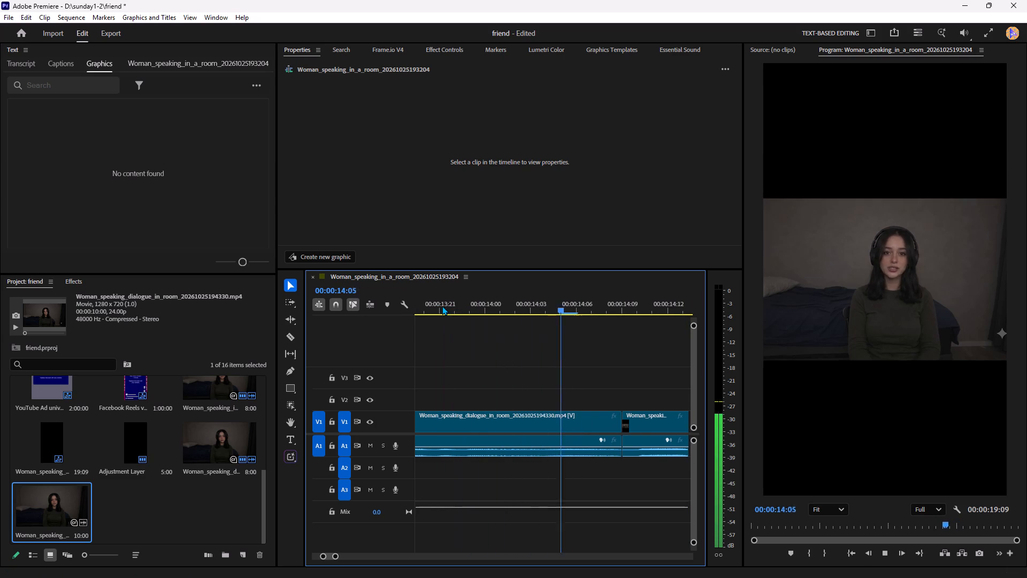
key("space")
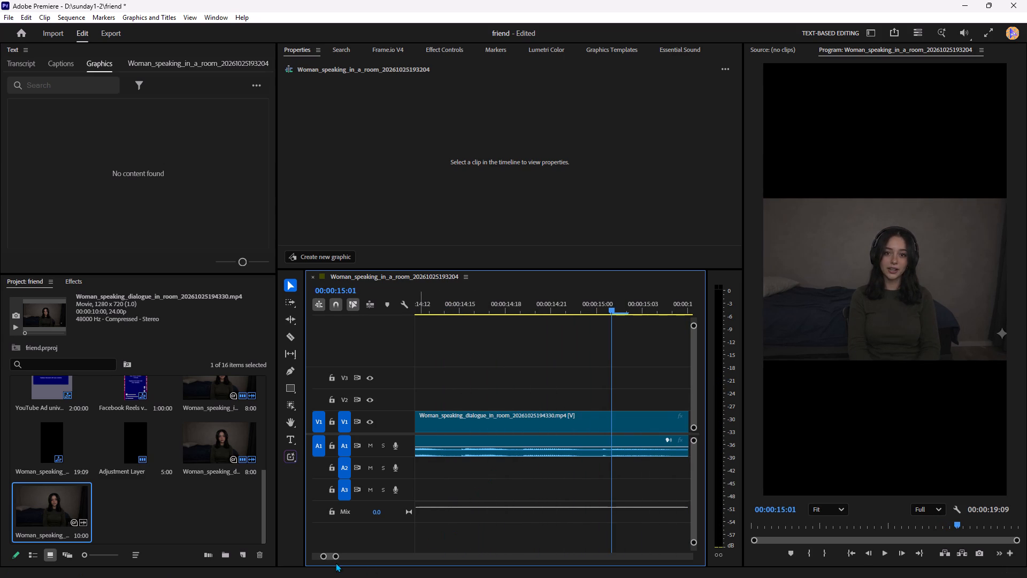
Cut out the clip's silent pause from 00:00:15:06 to 00:00:15:21 and close the gap.
left_click_drag(335, 558, 352, 558)
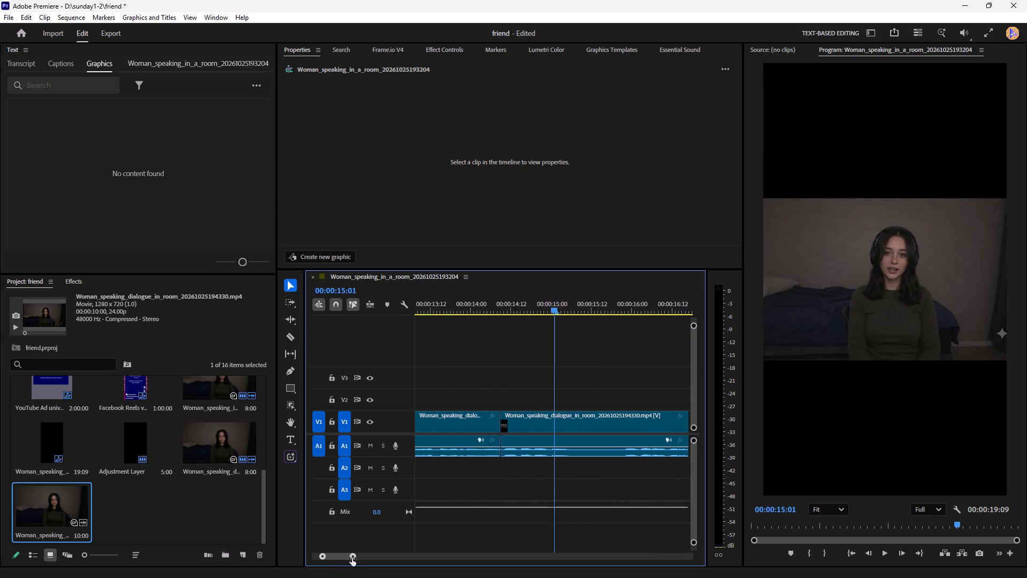
left_click_drag(352, 558, 340, 560)
scroll(548, 481, "down", 6)
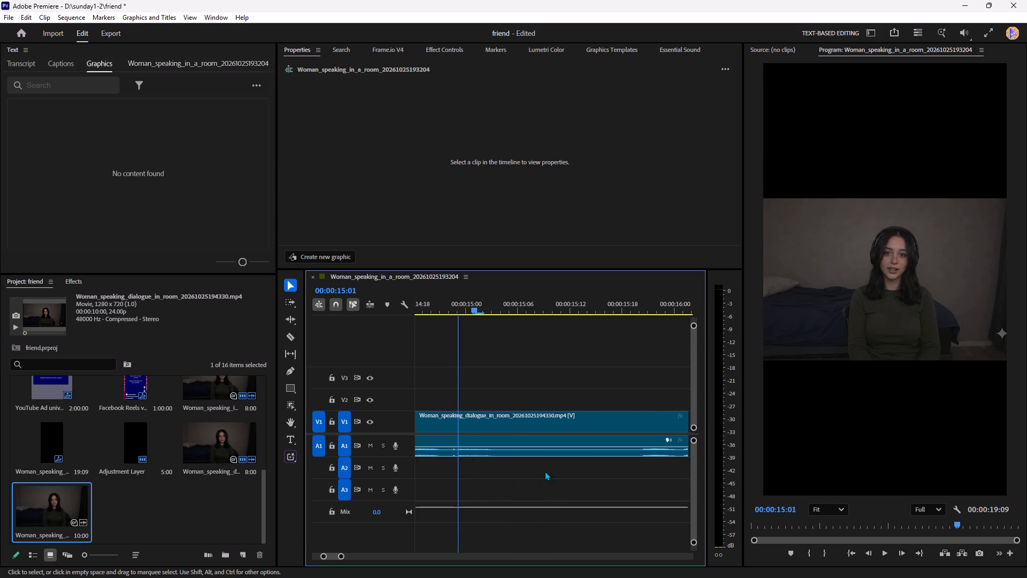
left_click(634, 311)
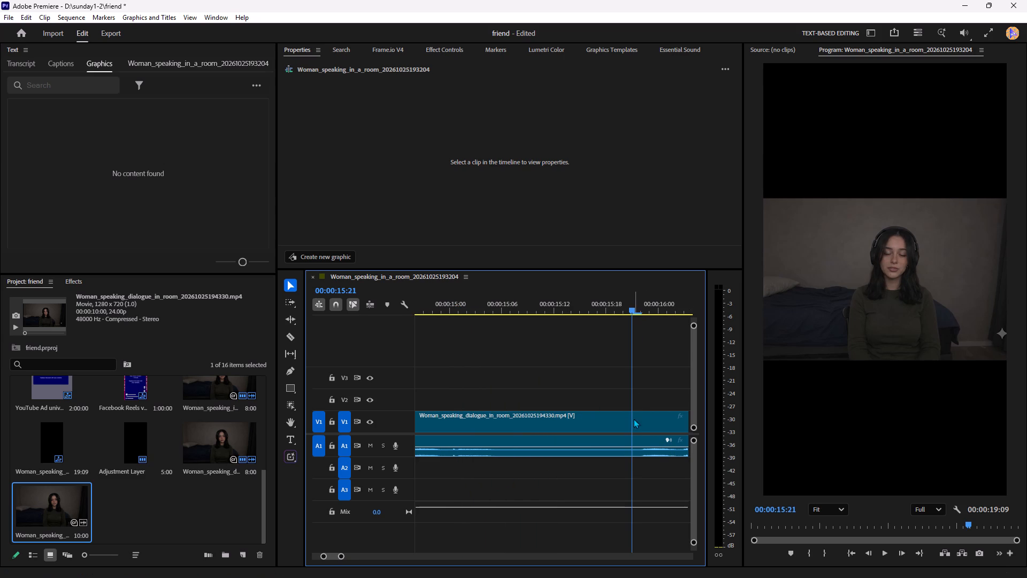
left_click(635, 424)
key("ctrl+k")
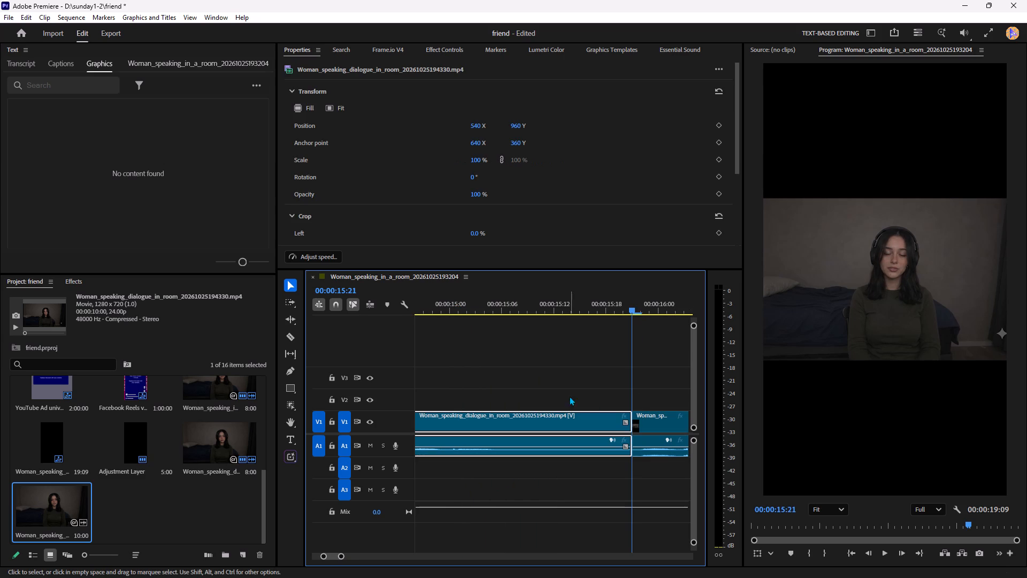
left_click(506, 310)
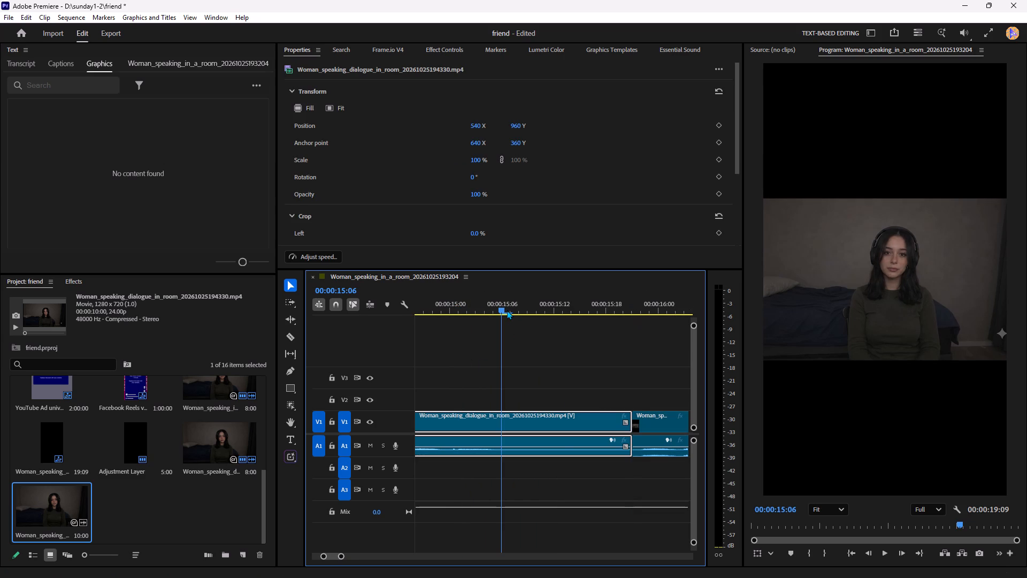
key("ctrl+k")
left_click(539, 419)
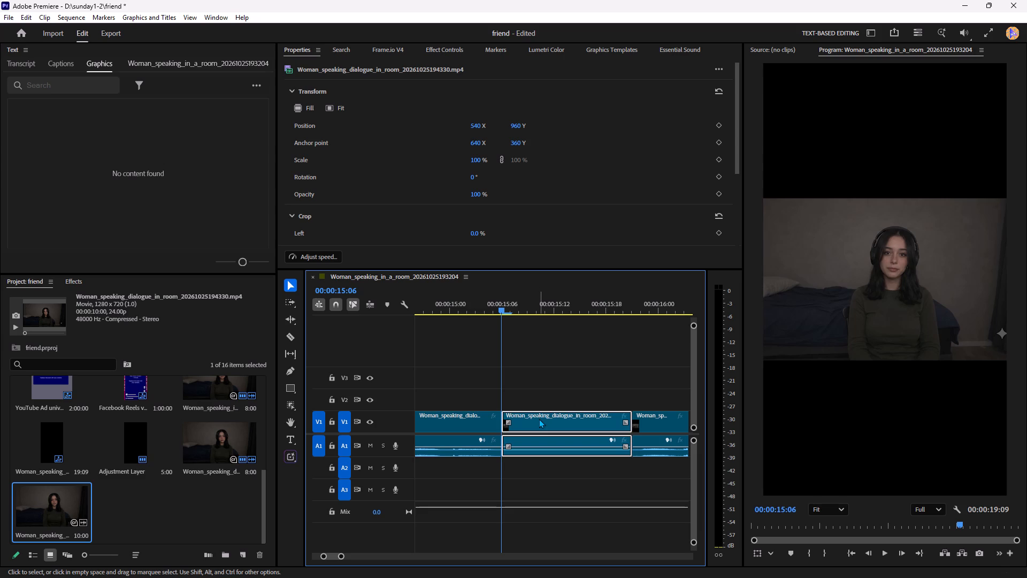
key("Delete")
left_click(539, 419)
key("Delete")
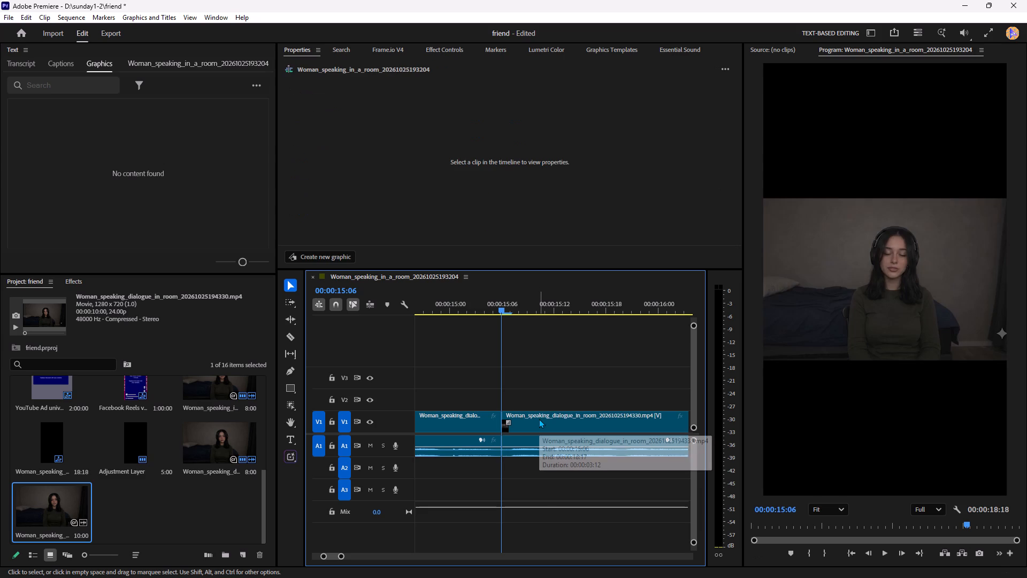
Cut out the clip's silent pause from 00:00:16:05 to 00:00:16:20 and close the gap.
scroll(539, 419, "down", 4)
scroll(613, 416, "down", 8)
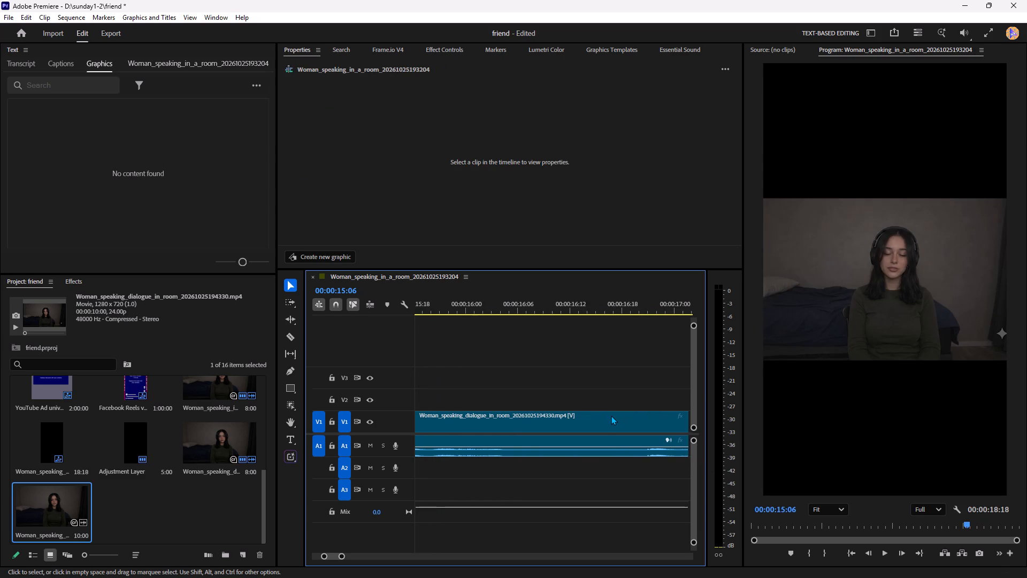
left_click(636, 310)
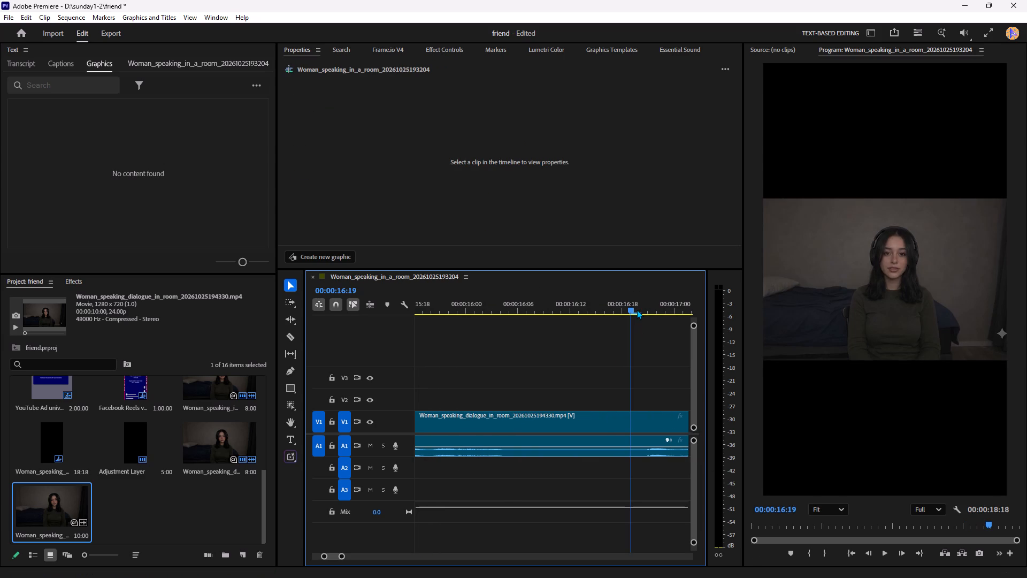
left_click(639, 311)
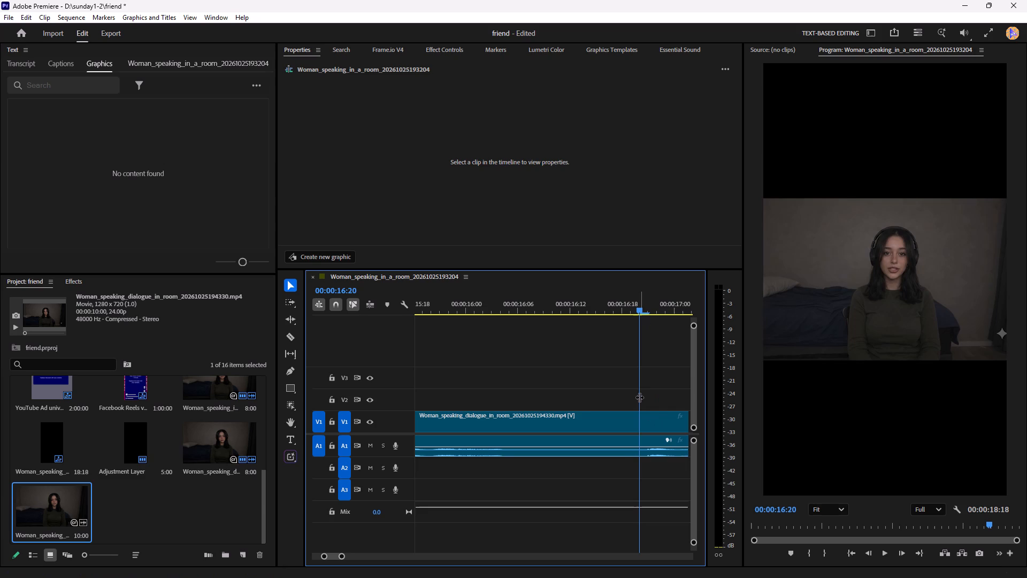
left_click(631, 430)
key("ctrl+k")
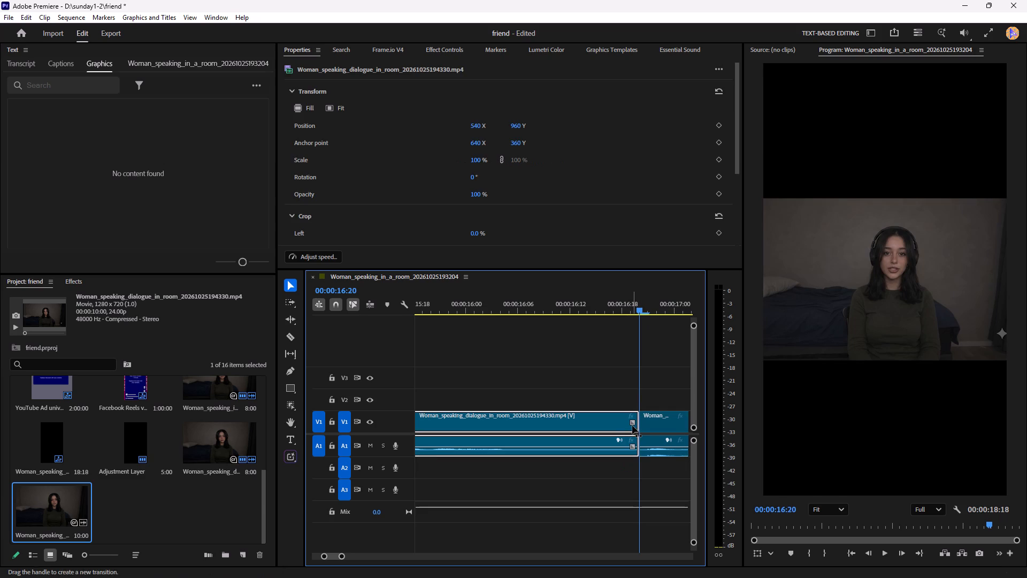
left_click_drag(522, 309, 516, 314)
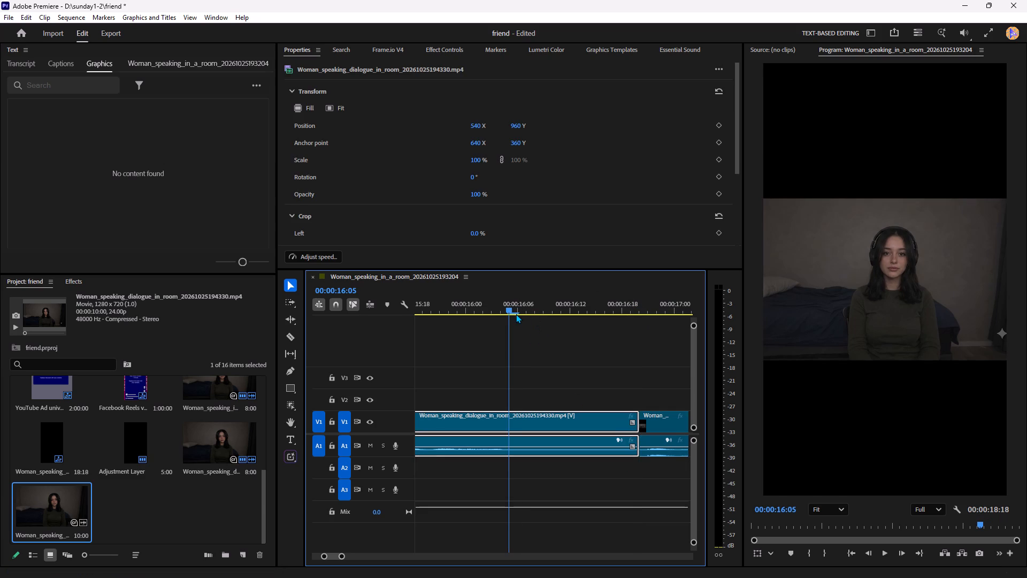
left_click_drag(516, 314, 516, 315)
key("ctrl+k")
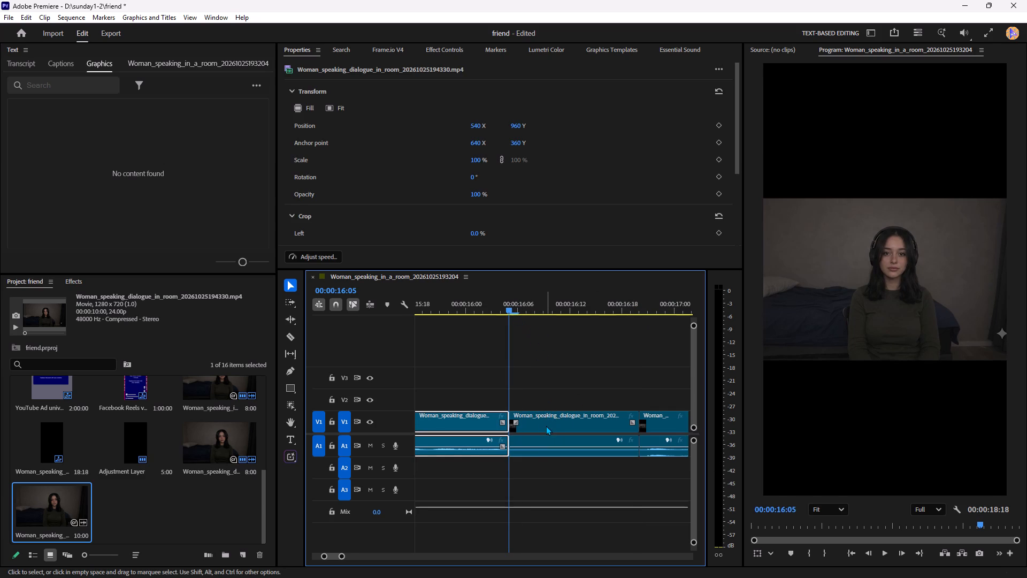
left_click(542, 421)
key("Delete")
left_click(542, 421)
key("Delete")
Trim the silent tail off the last segment so the sequence ends at 00:00:17:01.
scroll(542, 421, "down", 3)
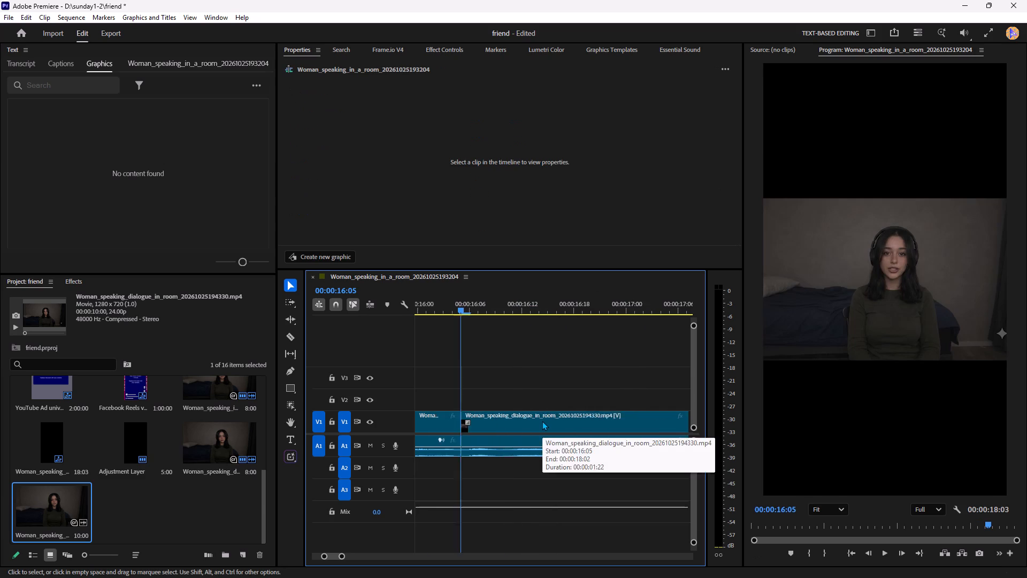
scroll(542, 421, "down", 2)
scroll(620, 426, "down", 8)
scroll(672, 384, "down", 4)
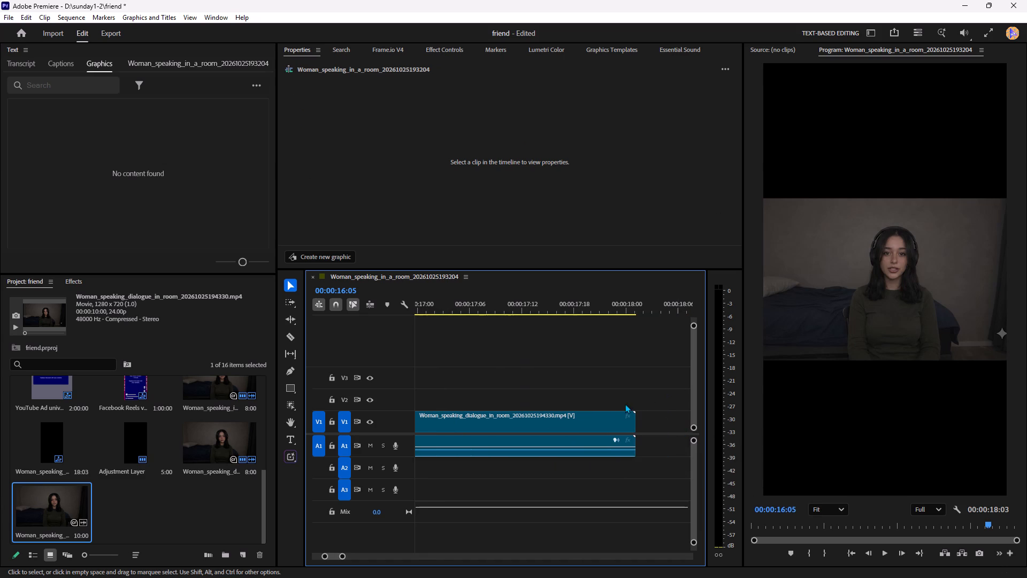
left_click_drag(635, 416, 459, 418)
scroll(494, 443, "up", 5)
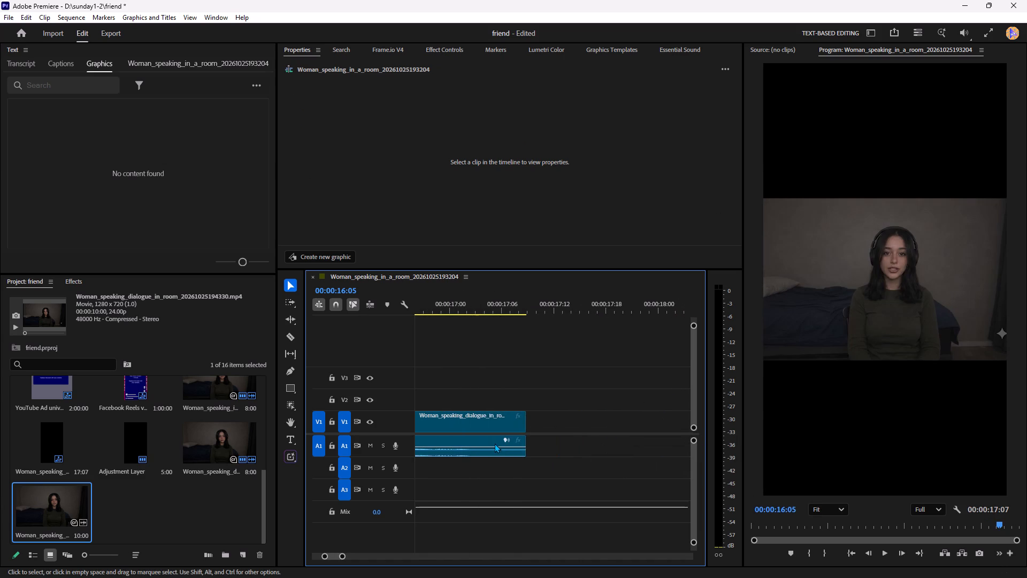
scroll(495, 443, "up", 2)
left_click_drag(574, 420, 532, 421)
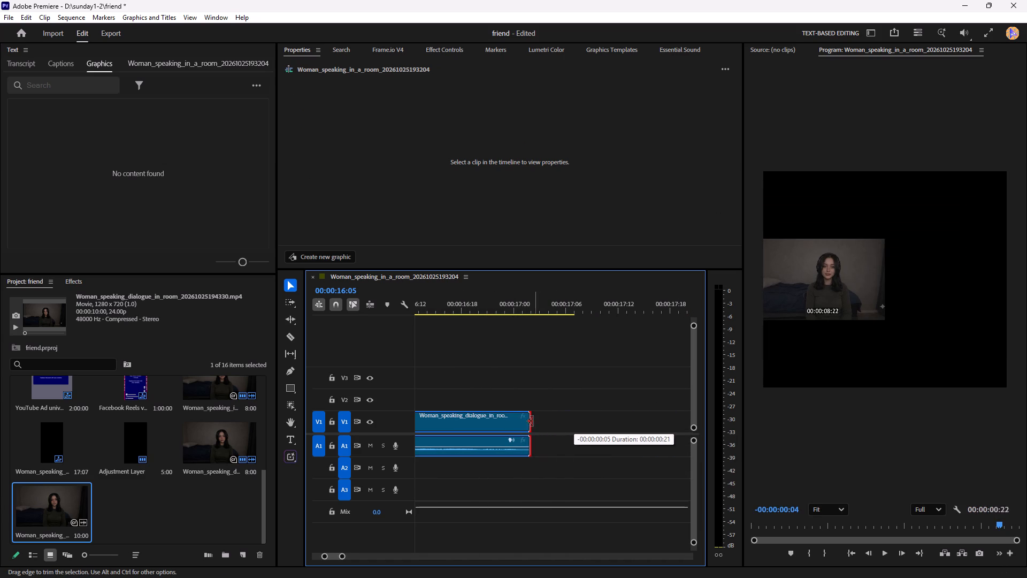
left_click_drag(532, 421, 525, 427)
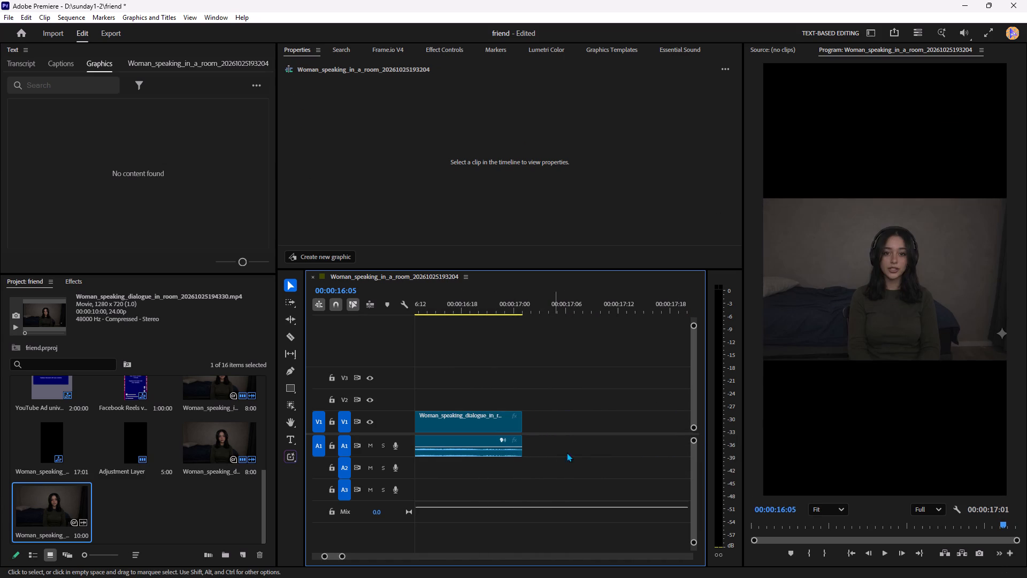
Play back the sequence from its start to 00:00:12:13 to check the cuts leading into the new clip.
left_click_drag(790, 524, 641, 546)
key("space")
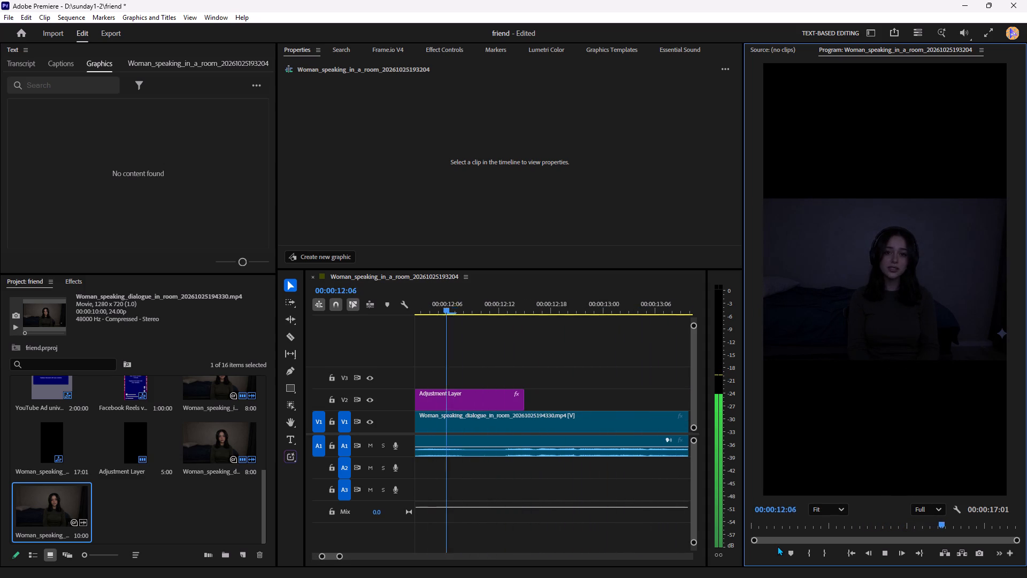
key("space")
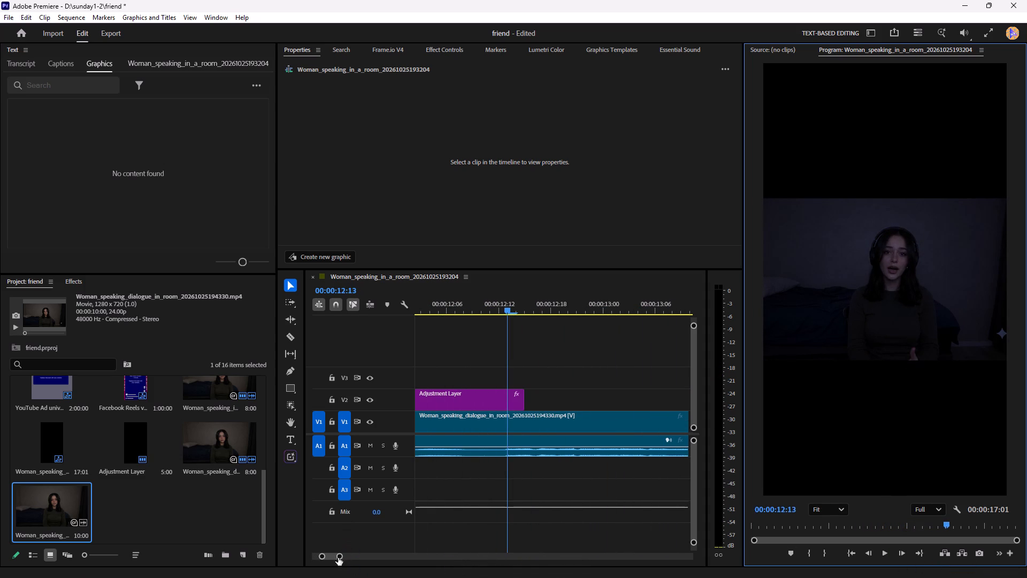
Set the horizontal position of all four segments of the newest clip to 591 and play back the transition into them.
left_click_drag(338, 558, 381, 549)
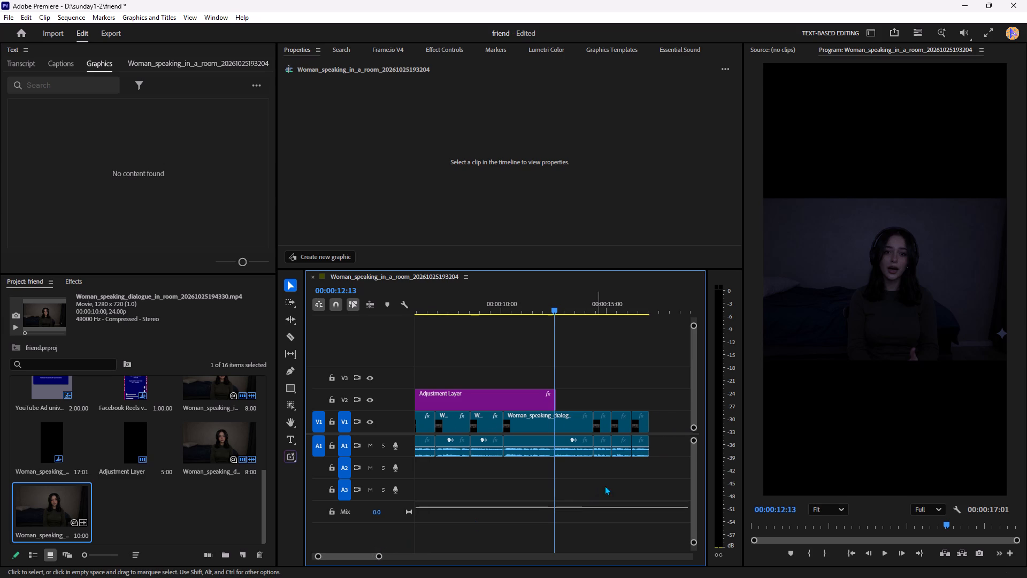
left_click_drag(666, 418, 562, 425)
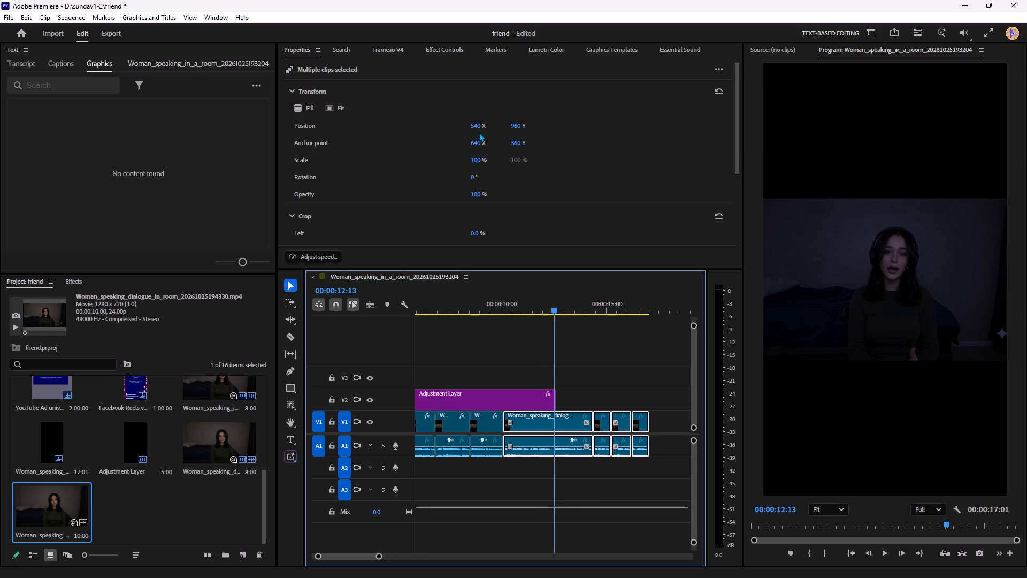
left_click(480, 128)
type("591")
left_click(597, 143)
left_click(592, 398)
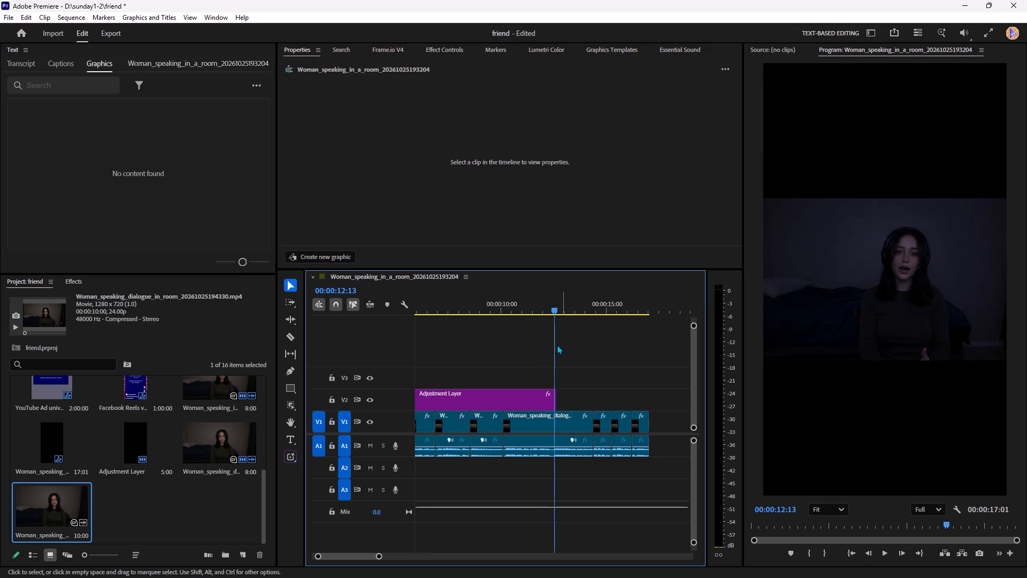
left_click(489, 309)
key("space")
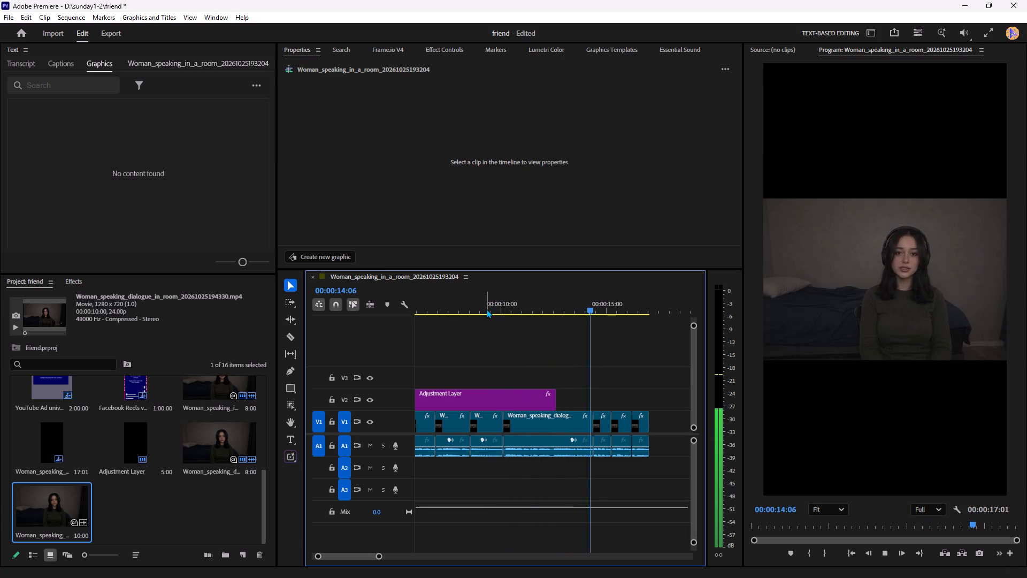
Extend the adjustment layer to the end of the last segment at 00:00:17:01 and play back from 00:00:11:10.
left_click_drag(556, 404, 637, 405)
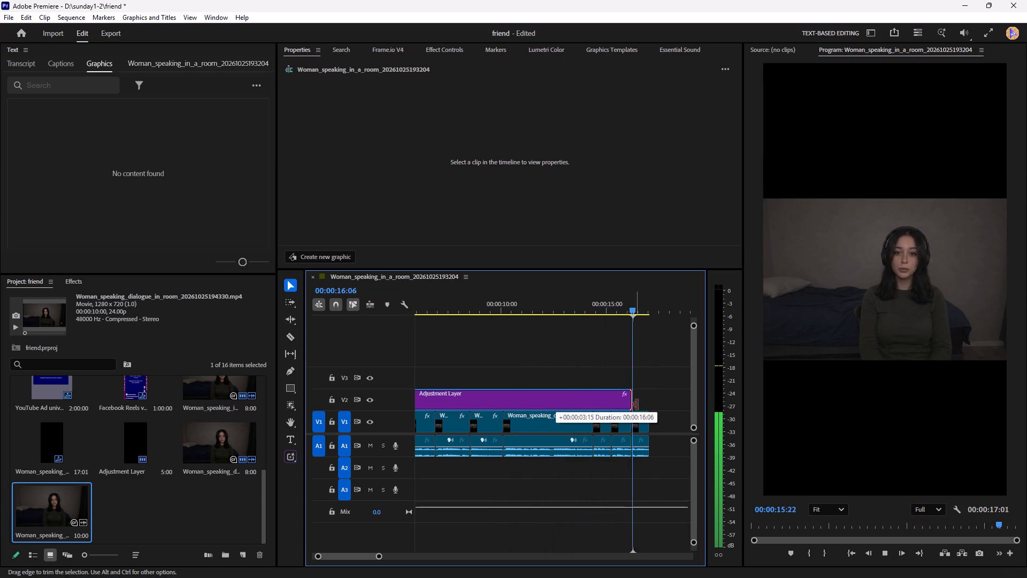
left_click_drag(637, 405, 649, 405)
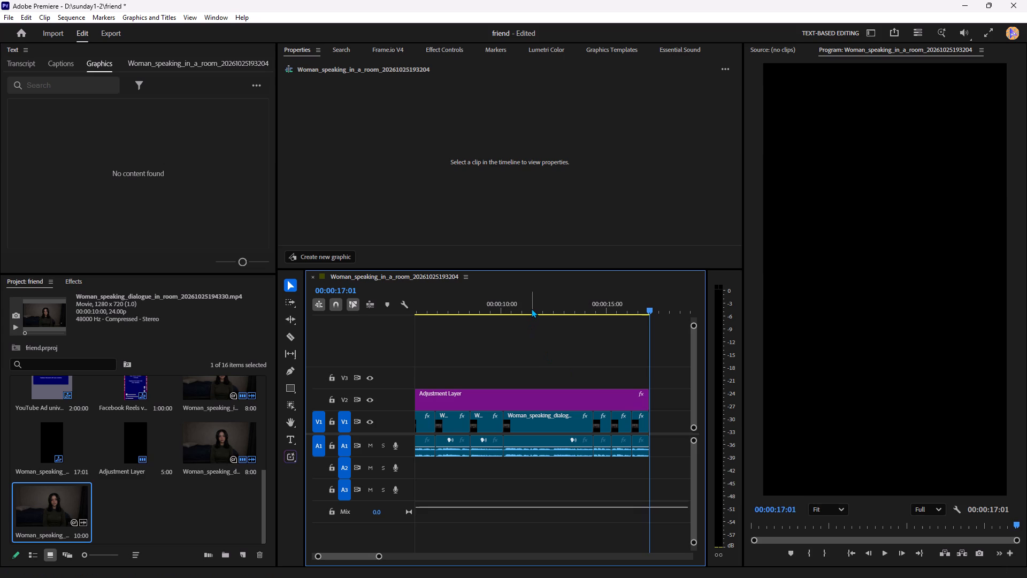
left_click(532, 308)
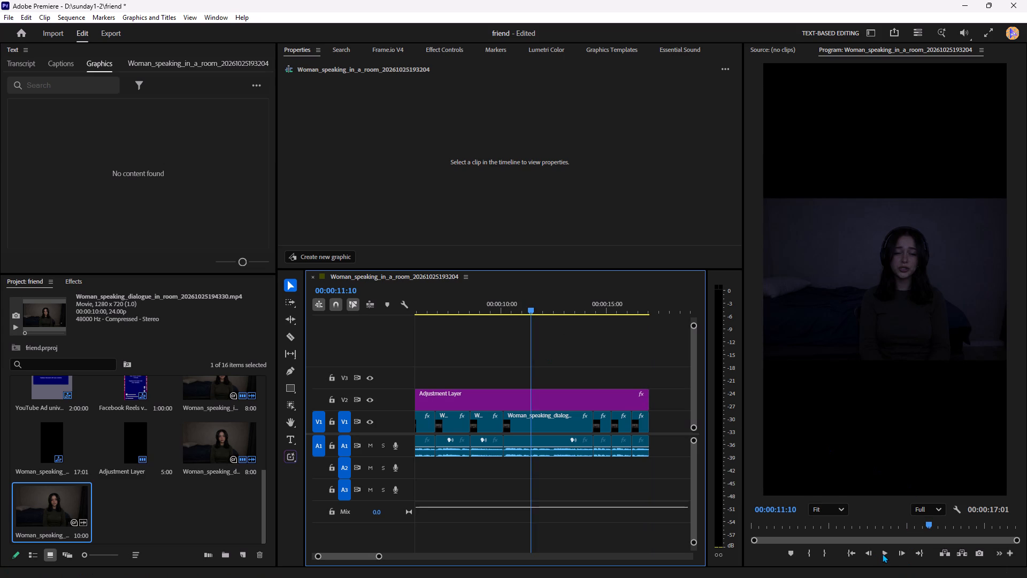
left_click(883, 553)
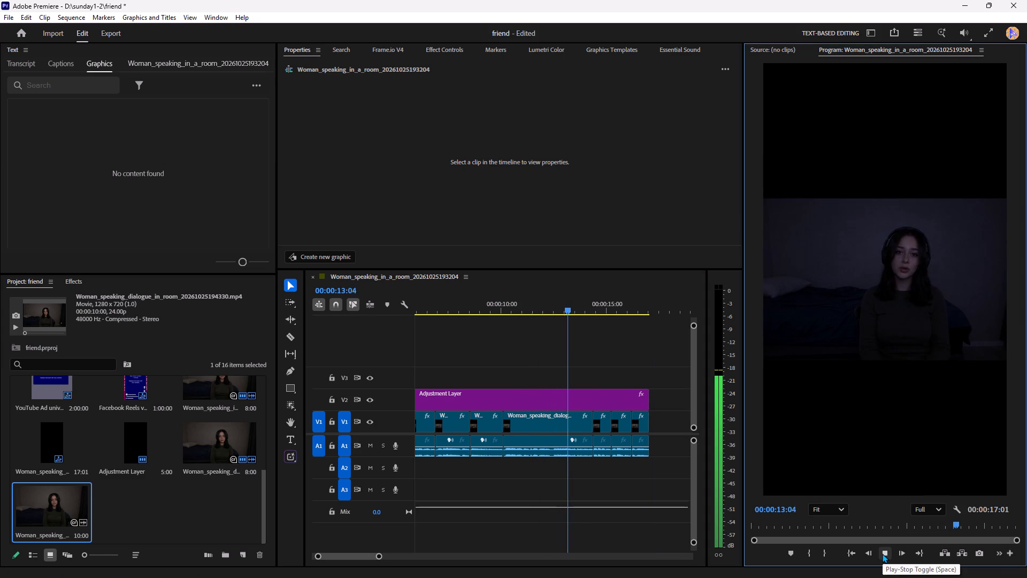
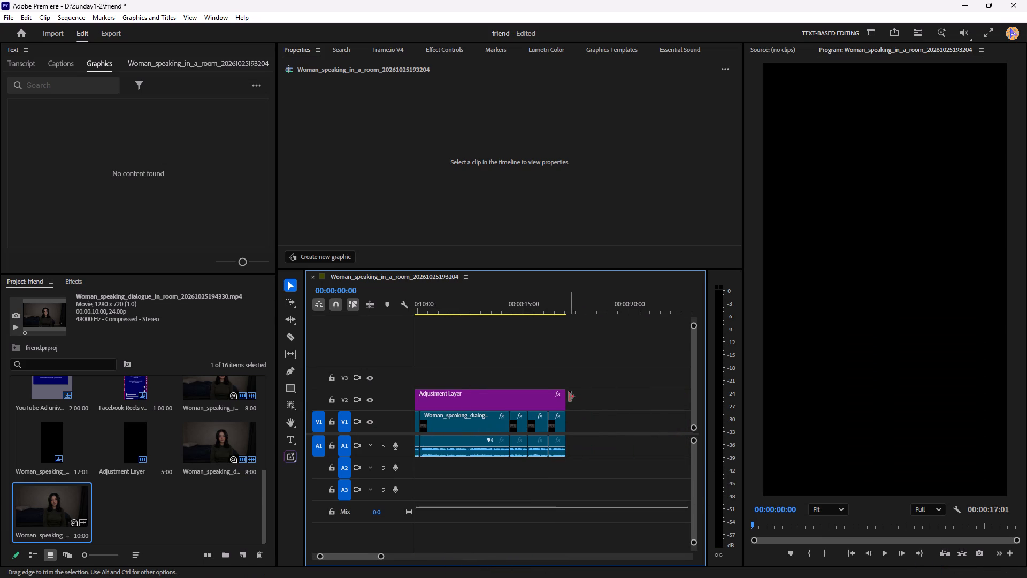
left_click_drag(569, 396, 686, 398)
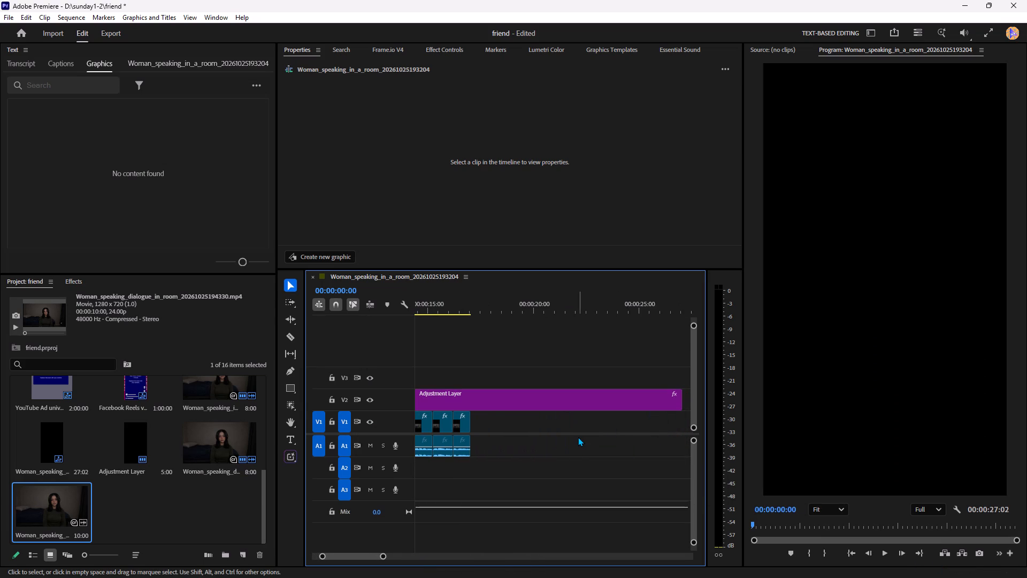
key("ctrl+i")
left_click(193, 123)
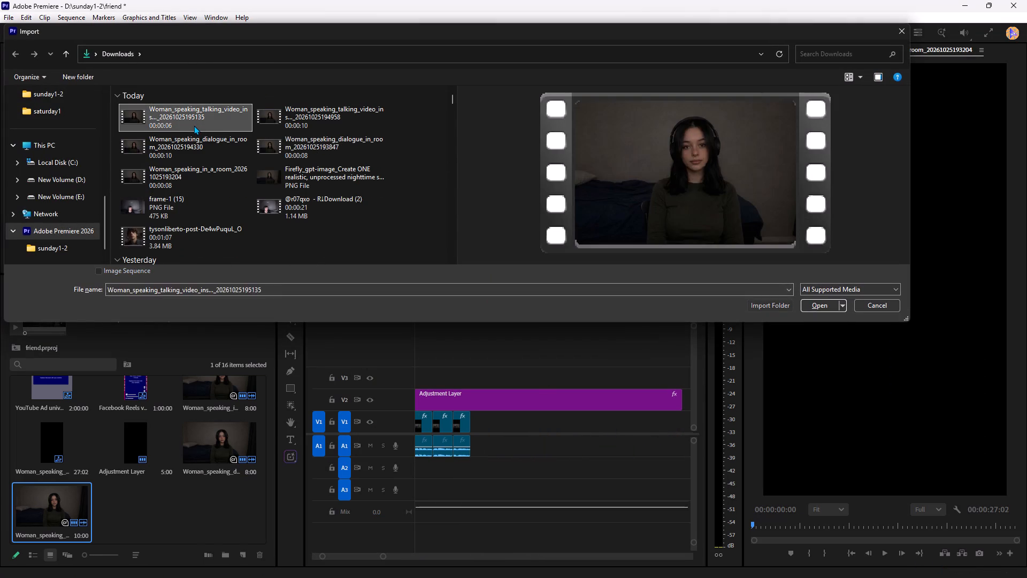
key("Return")
left_click_drag(123, 505, 478, 454)
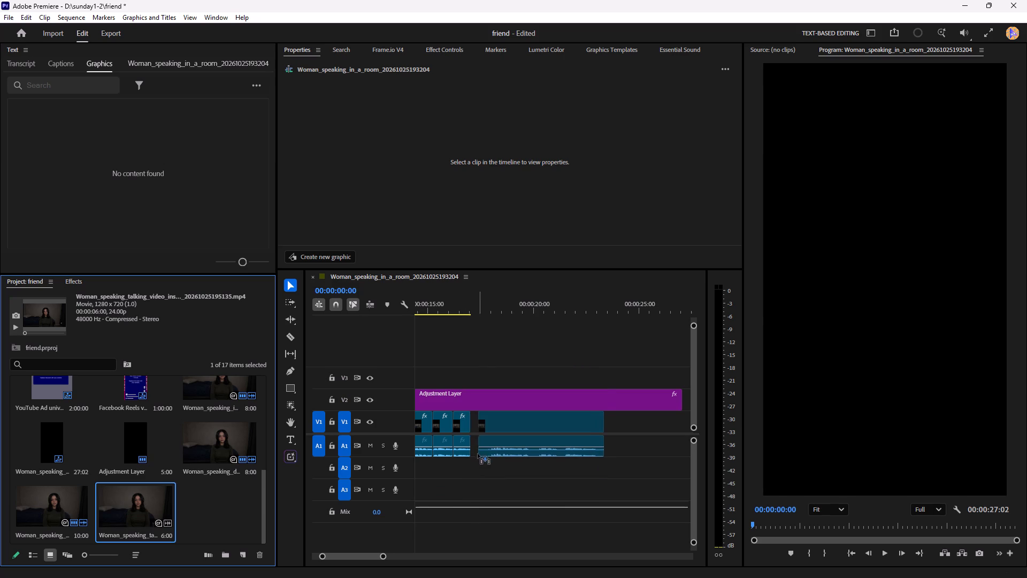
left_click_drag(478, 454, 476, 445)
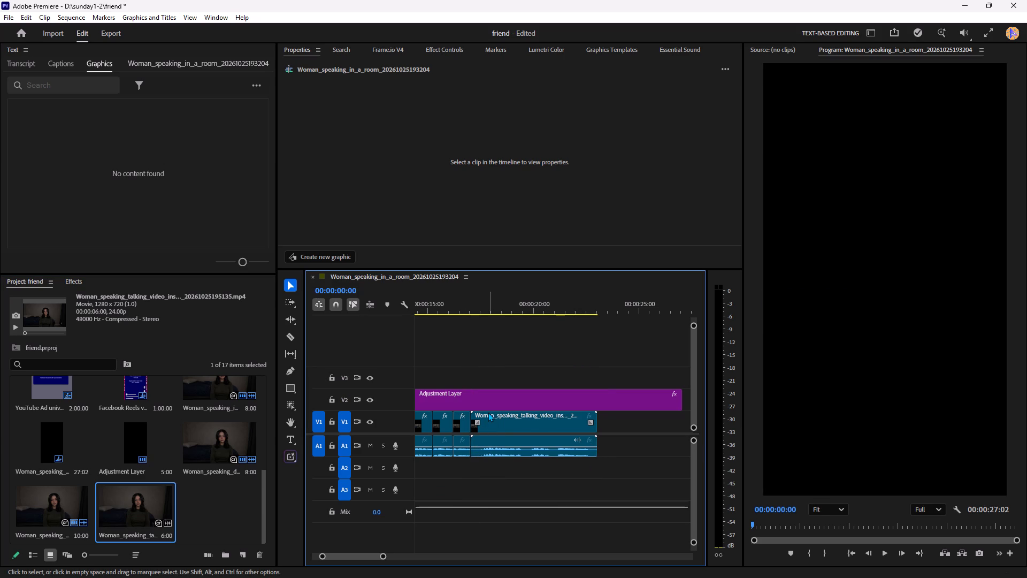
Play the sequence across the cut into the new CTA clip to compare its framing with the preceding clip.
key("space")
scroll(538, 396, "down", 4)
key("space")
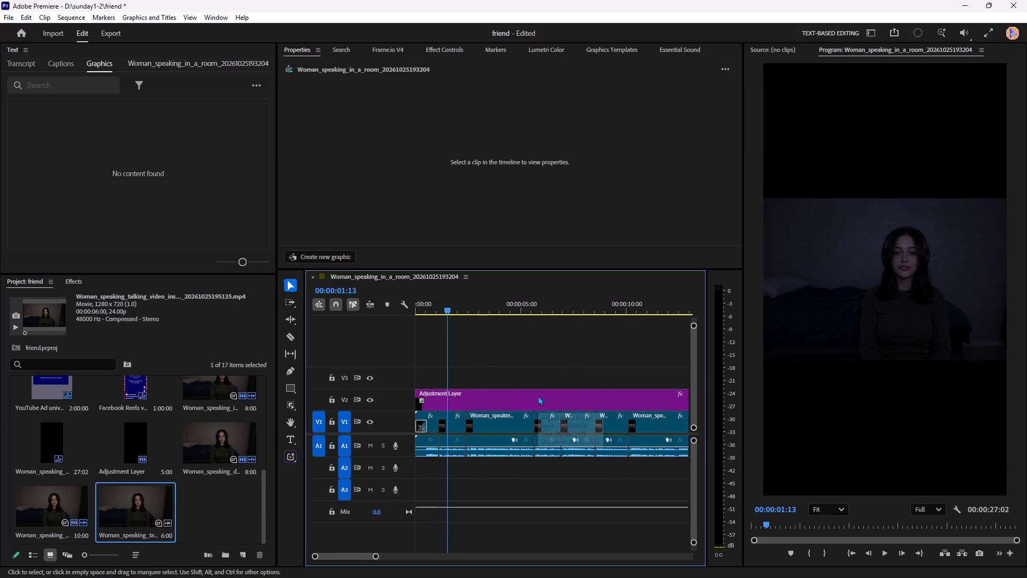
scroll(538, 396, "down", 15)
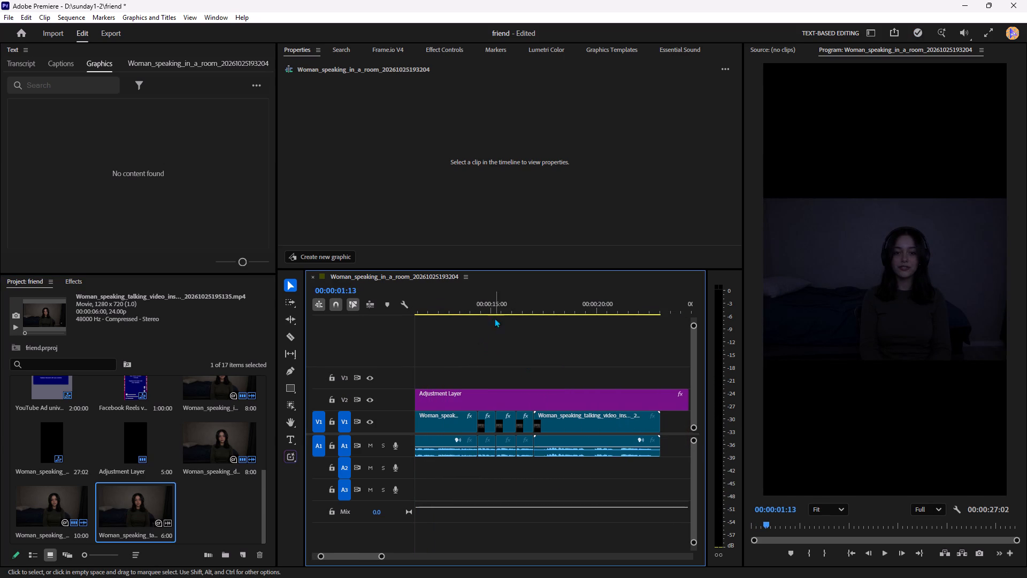
left_click(516, 305)
key("space")
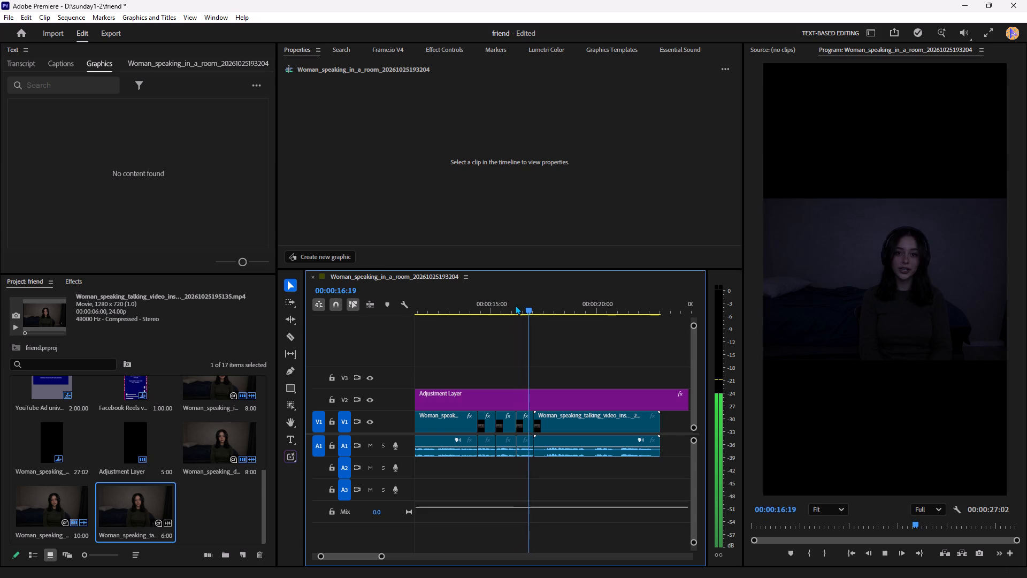
key("space")
Set the CTA clip's horizontal position to 591.
left_click(556, 418)
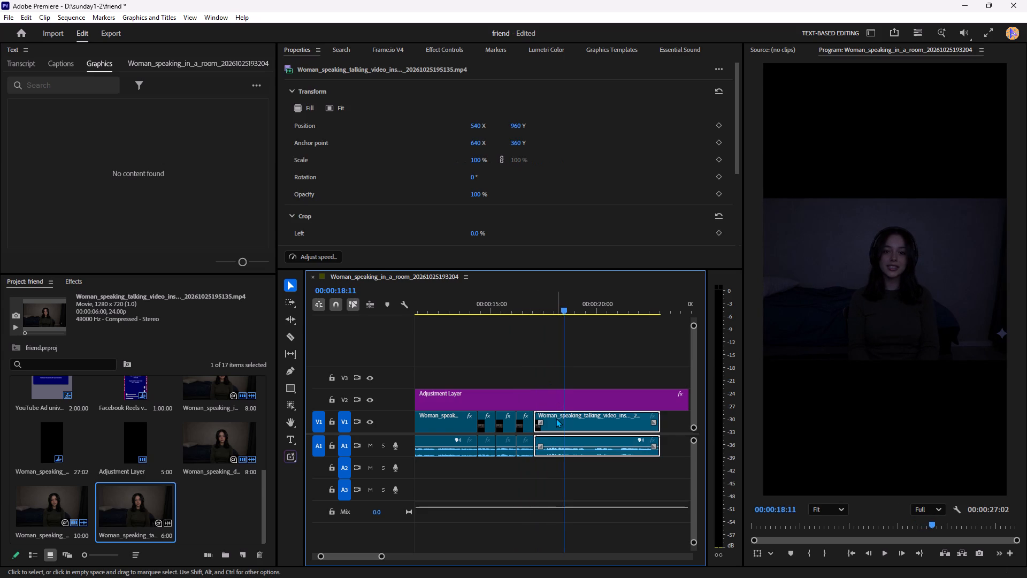
left_click(477, 131)
key("5")
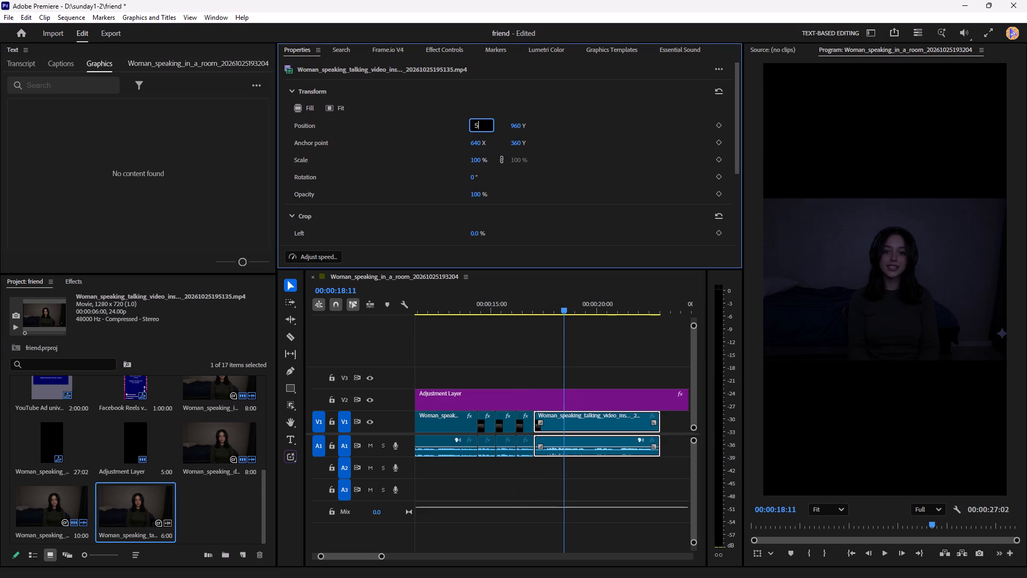
type("91")
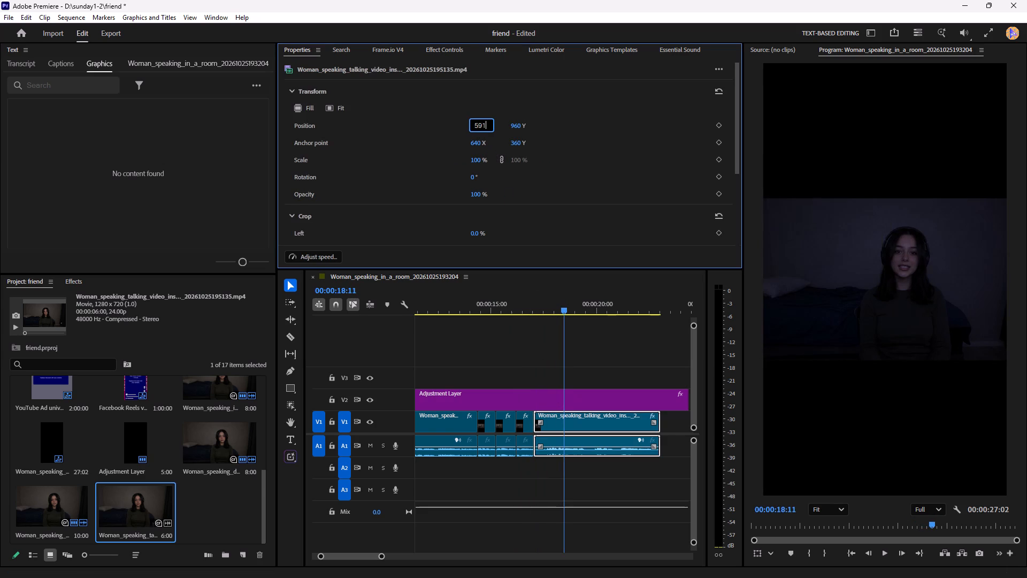
left_click(481, 358)
Play the rest of the CTA clip and trim about 9 frames off its end, to a duration of 00:00:05:15.
key("space")
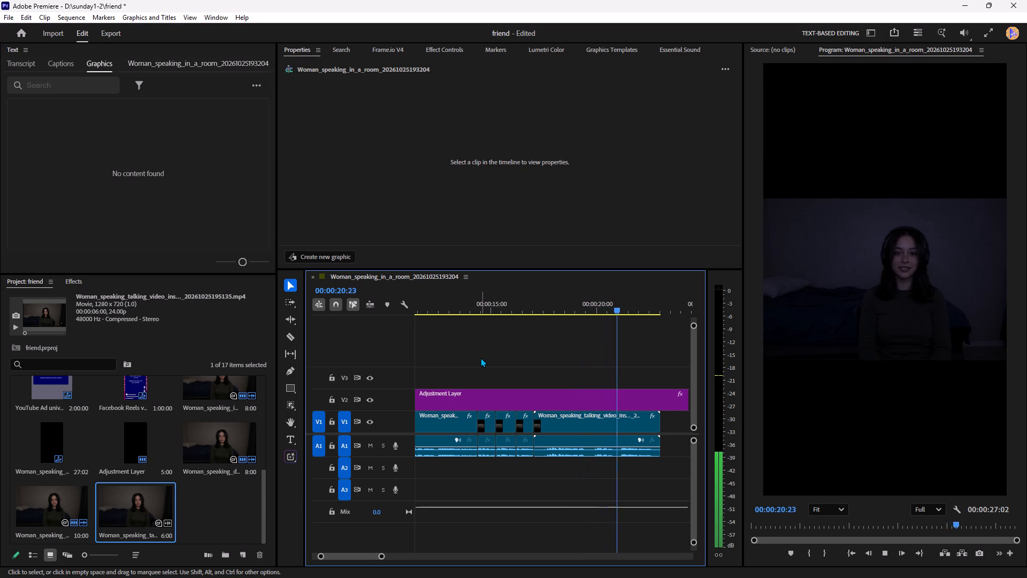
key("space")
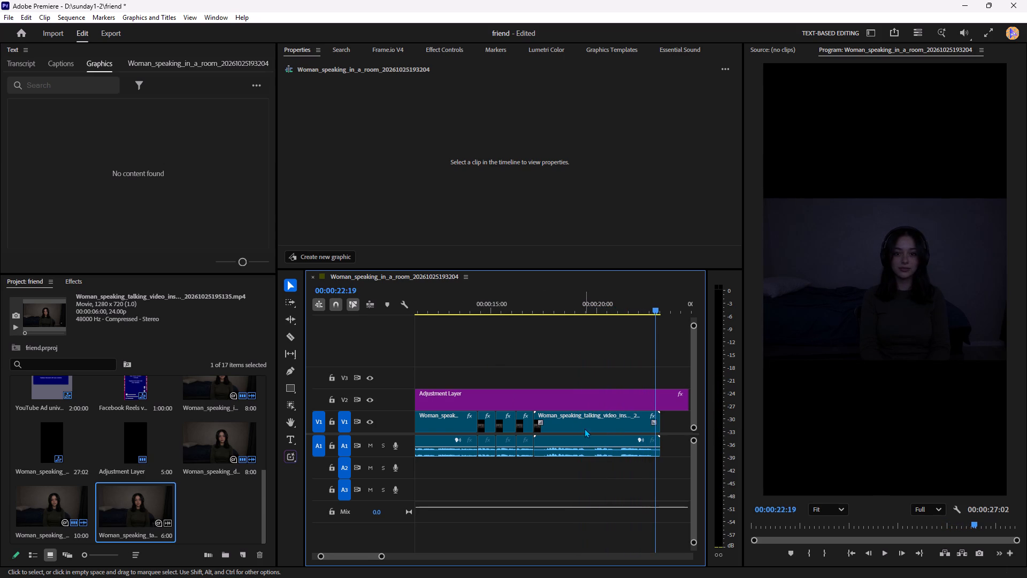
left_click_drag(380, 559, 358, 559)
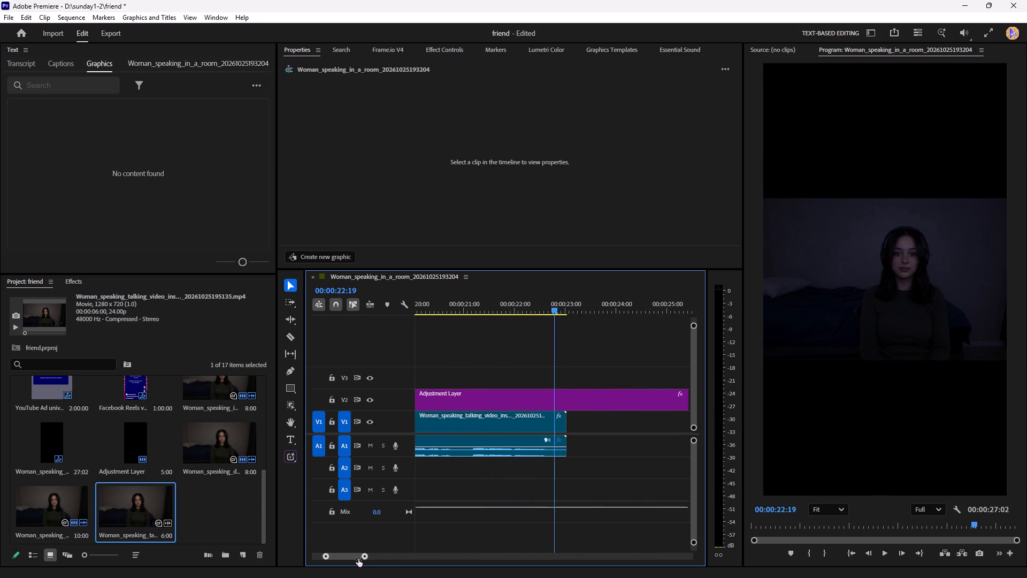
left_click_drag(358, 559, 341, 564)
left_click_drag(592, 420, 572, 421)
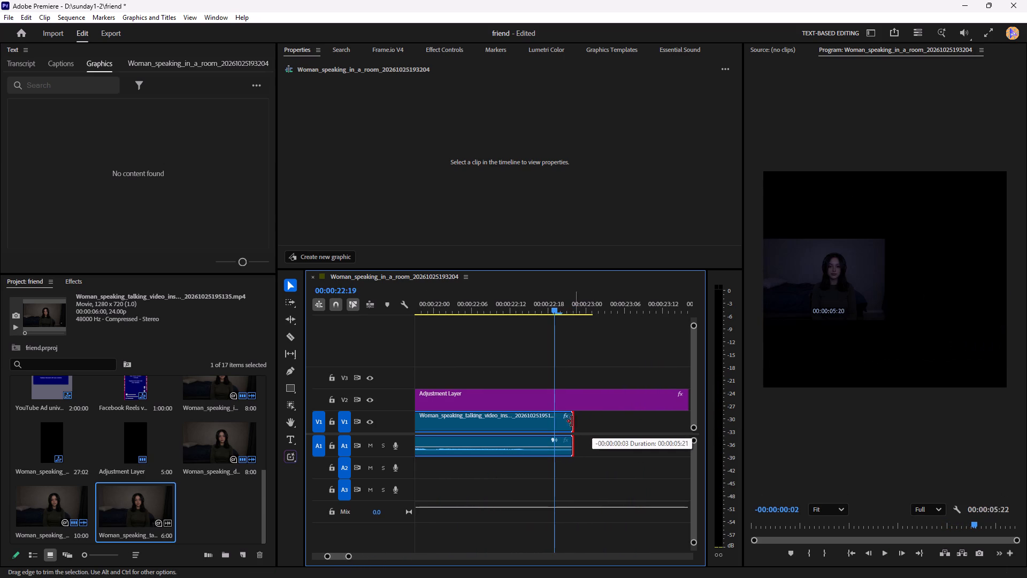
left_click_drag(572, 421, 532, 433)
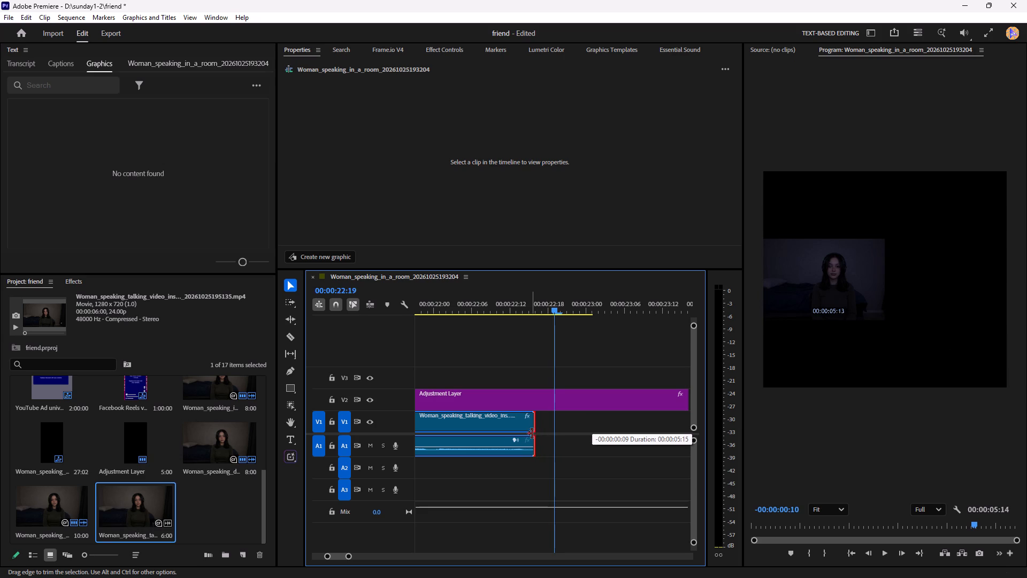
left_click_drag(532, 433, 534, 435)
Cut the pause between 00:00:20:20 and 00:00:21:03 out of the CTA clip and close the gap.
scroll(541, 468, "up", 7)
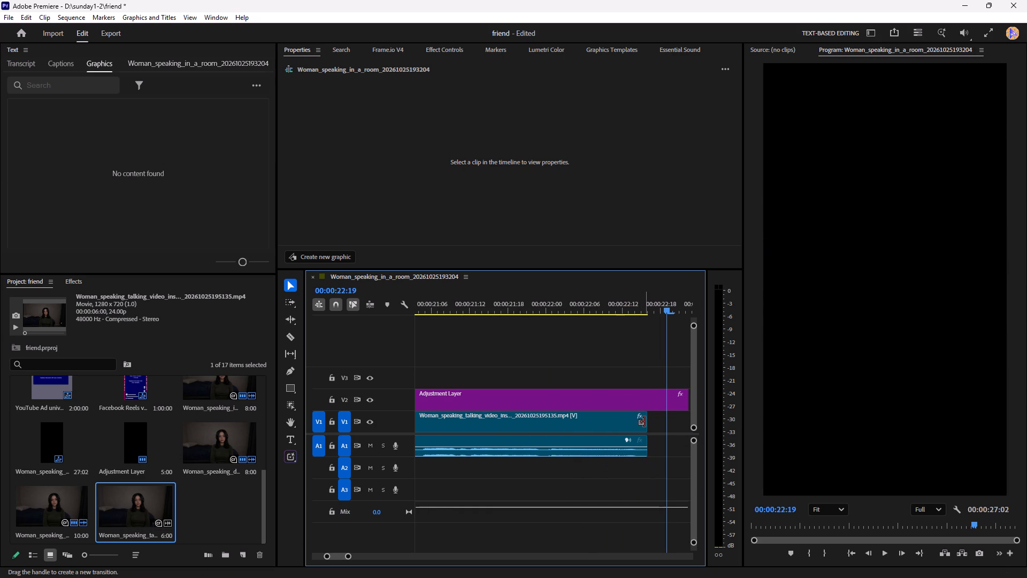
scroll(566, 461, "up", 7)
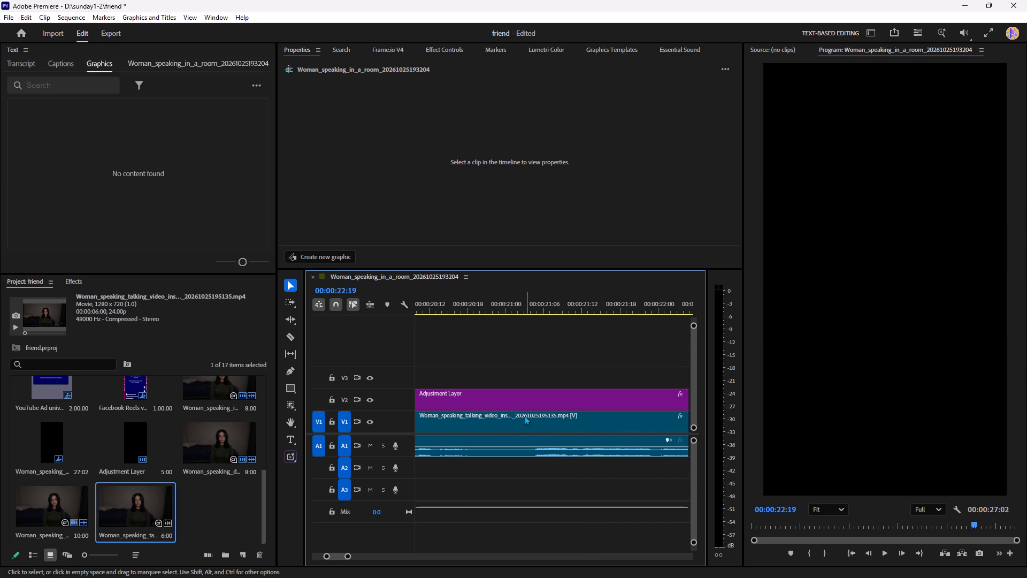
scroll(525, 430, "up", 5)
left_click(563, 308)
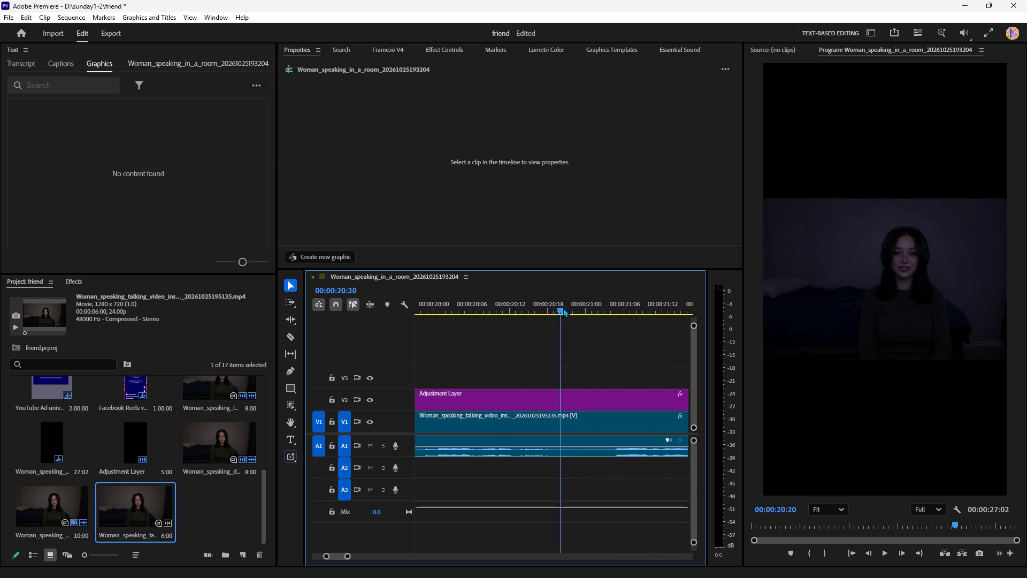
left_click(568, 412)
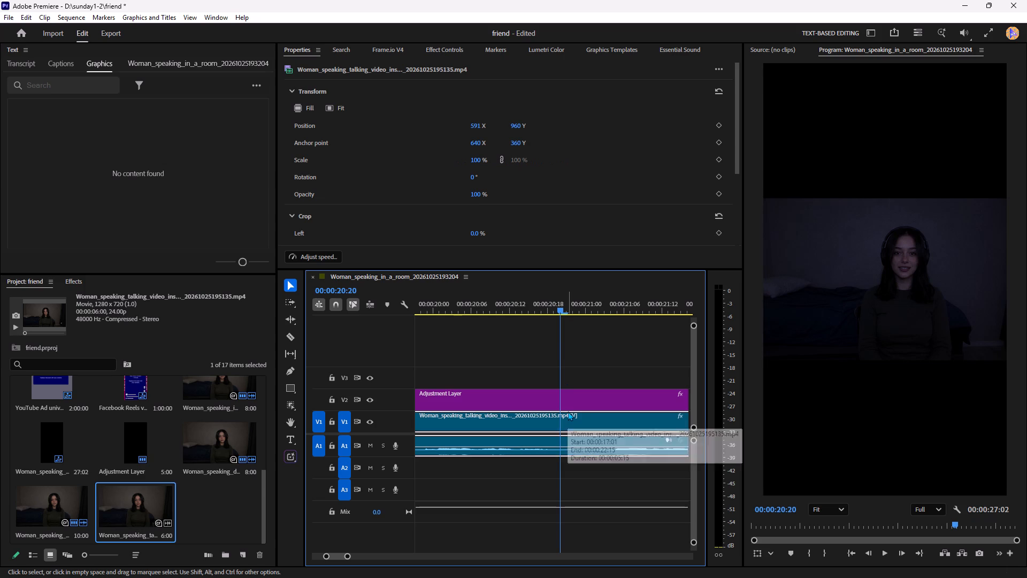
key("ctrl+k")
left_click(604, 309)
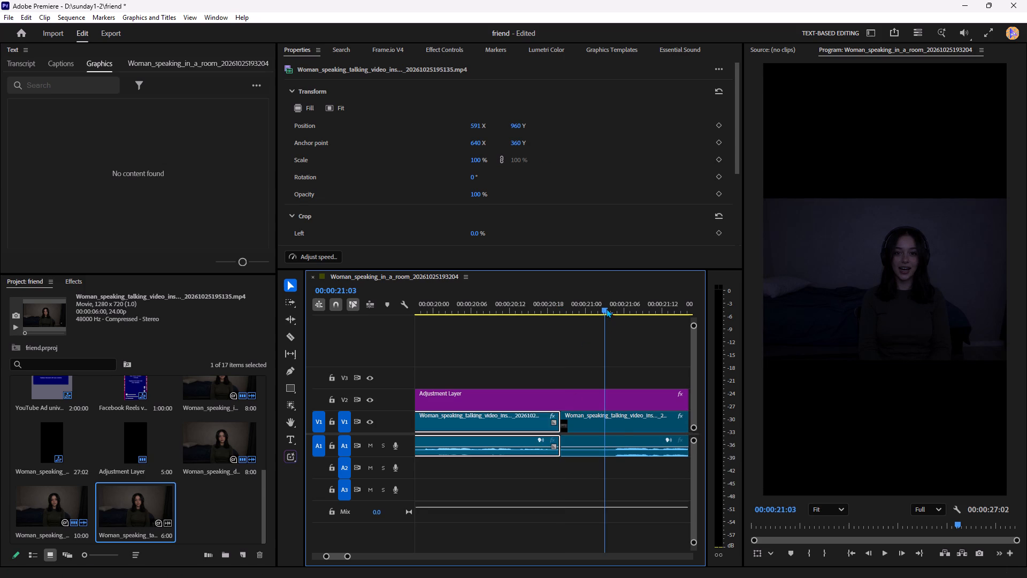
left_click(620, 422)
key("ctrl+k")
key("Delete")
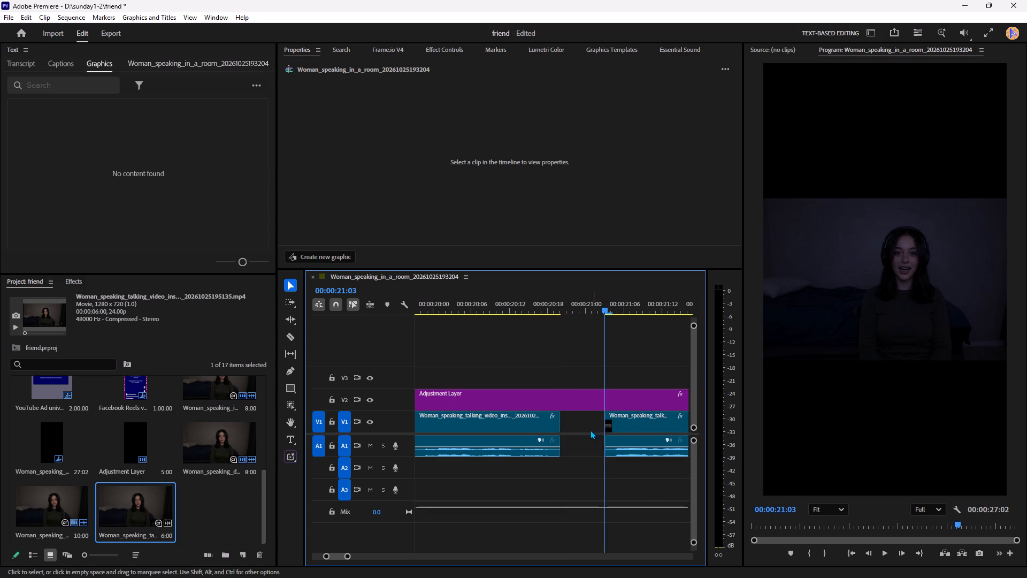
left_click(579, 423)
key("Delete")
Cut the pause between 00:00:19:11 and 00:00:19:21 out of the CTA clip and close the gap.
scroll(579, 423, "up", 8)
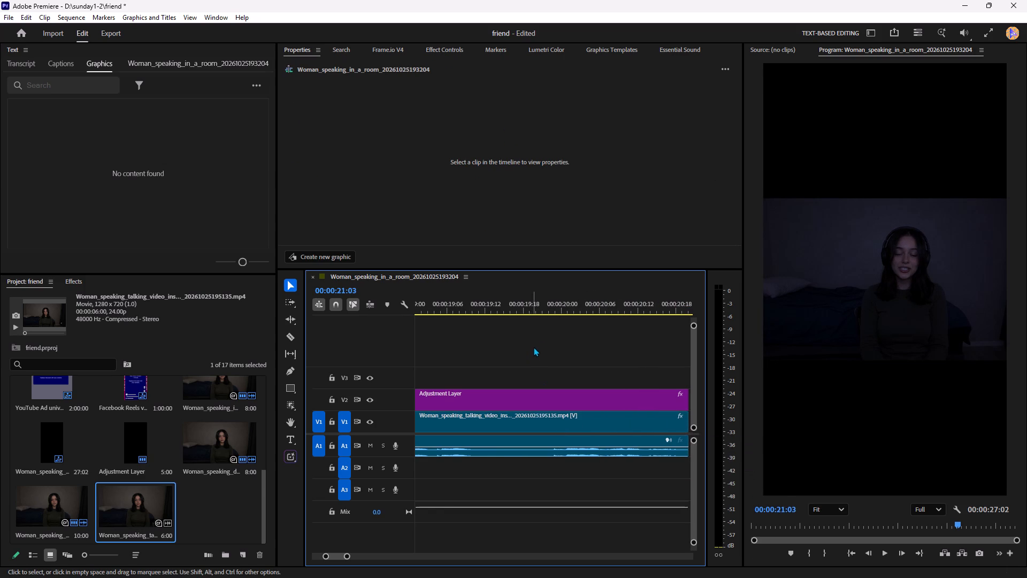
left_click(549, 309)
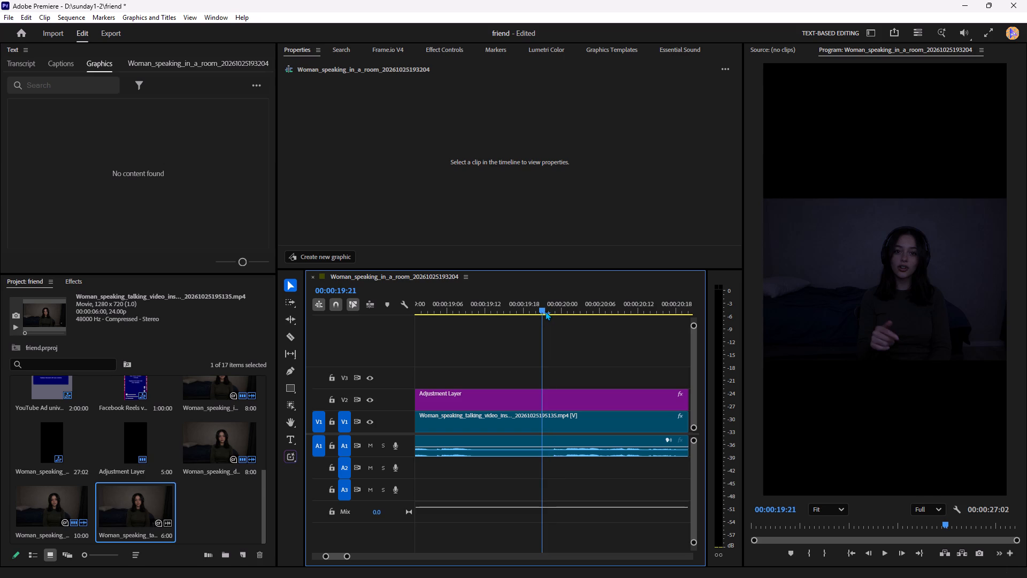
left_click(555, 421)
key("ctrl+k")
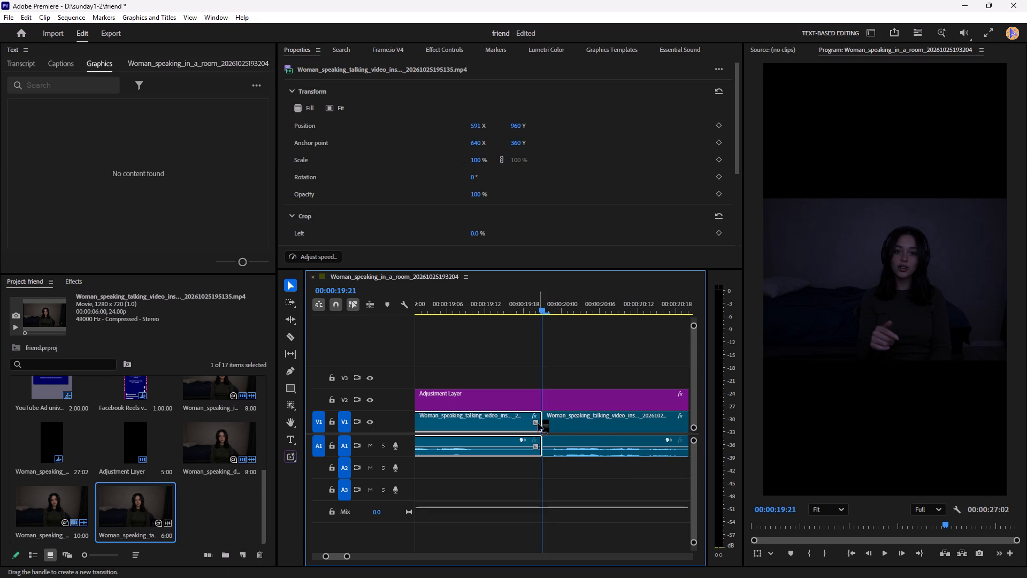
left_click(481, 308)
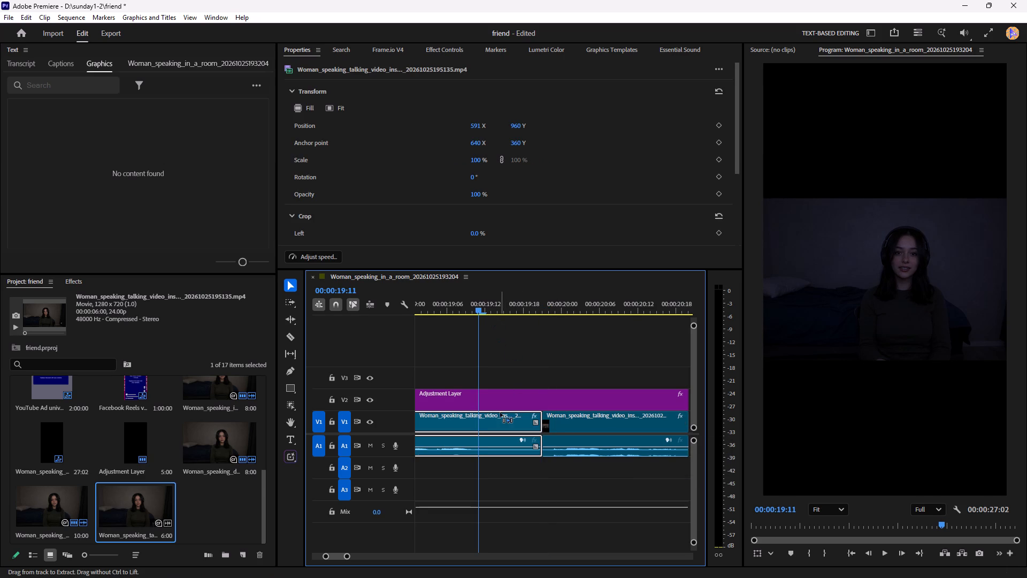
key("ctrl+k")
left_click(501, 420)
key("Delete")
left_click(503, 420)
key("Delete")
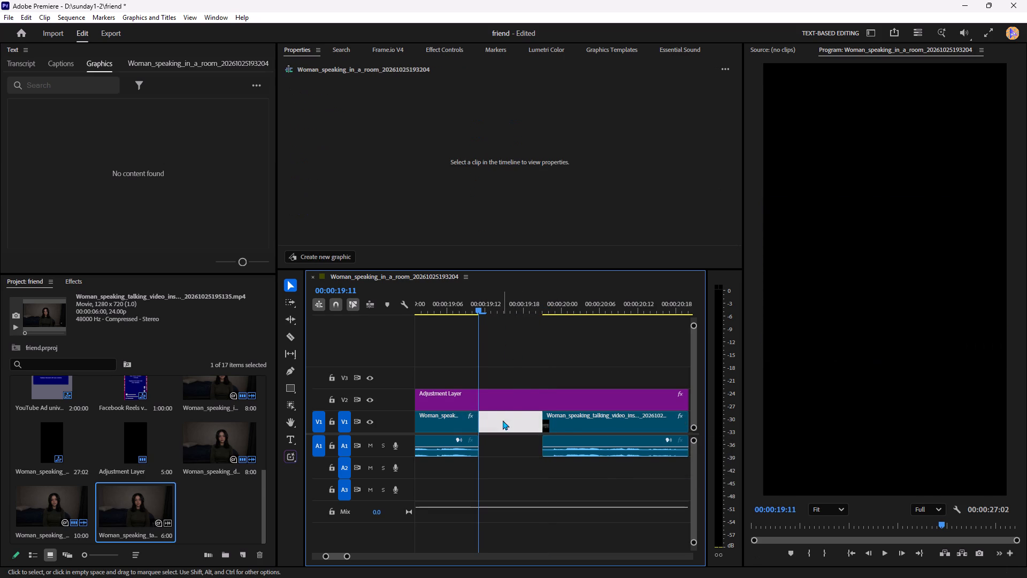
Trim about 14 frames off the CTA clip's start at 00:00:17:01, close the gap and play back from 00:00:16:07.
scroll(503, 420, "up", 20)
scroll(503, 420, "up", 2)
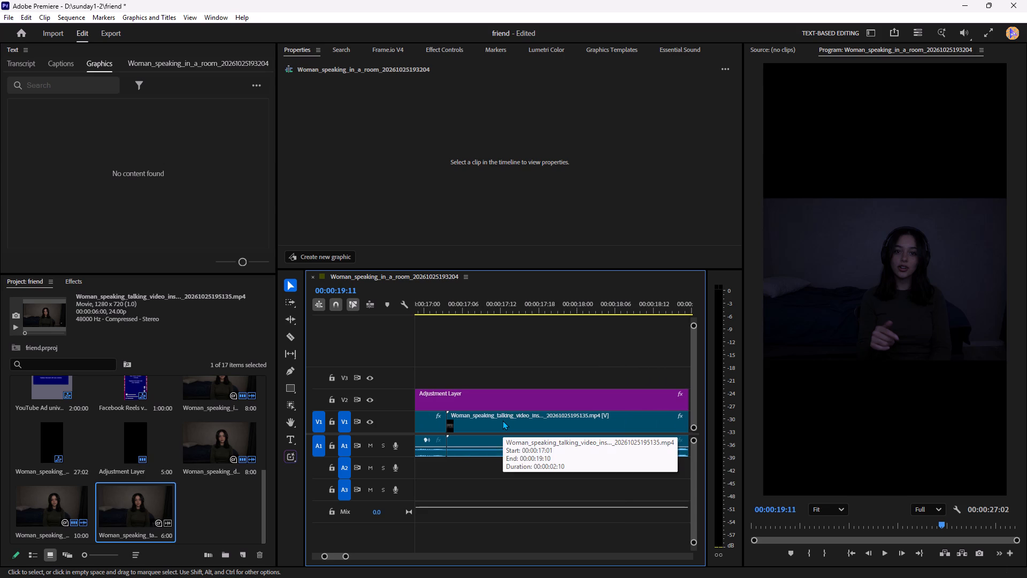
scroll(503, 420, "up", 1)
left_click_drag(480, 417, 565, 429)
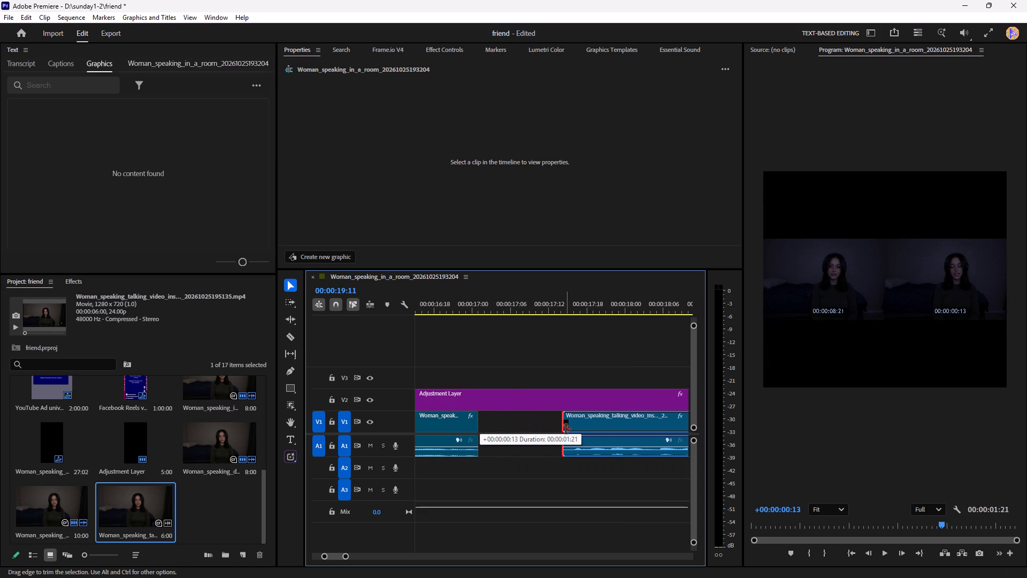
left_click_drag(565, 429, 568, 429)
left_click(539, 412)
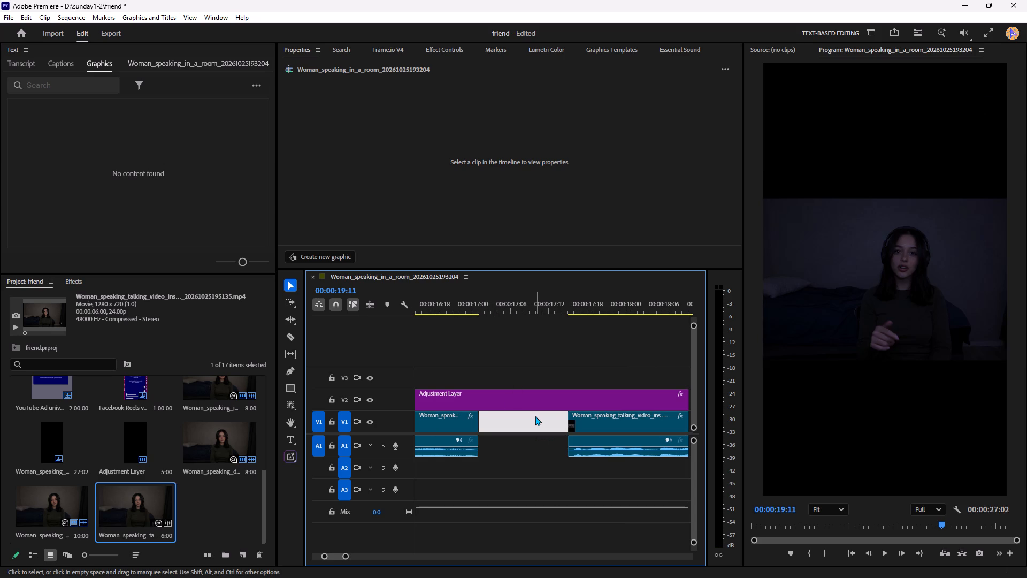
key("Delete")
scroll(518, 445, "up", 4)
left_click(427, 311)
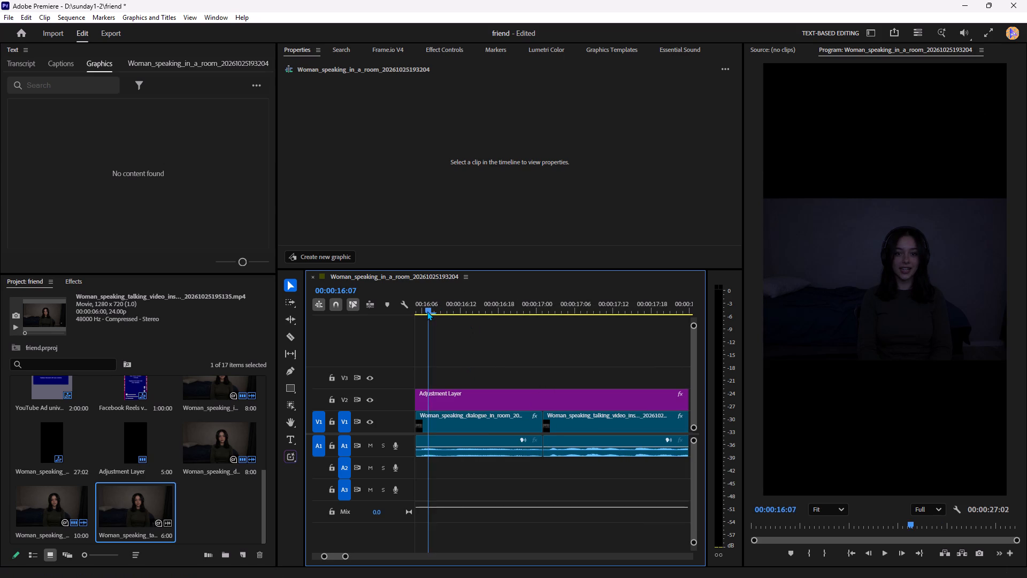
key("space")
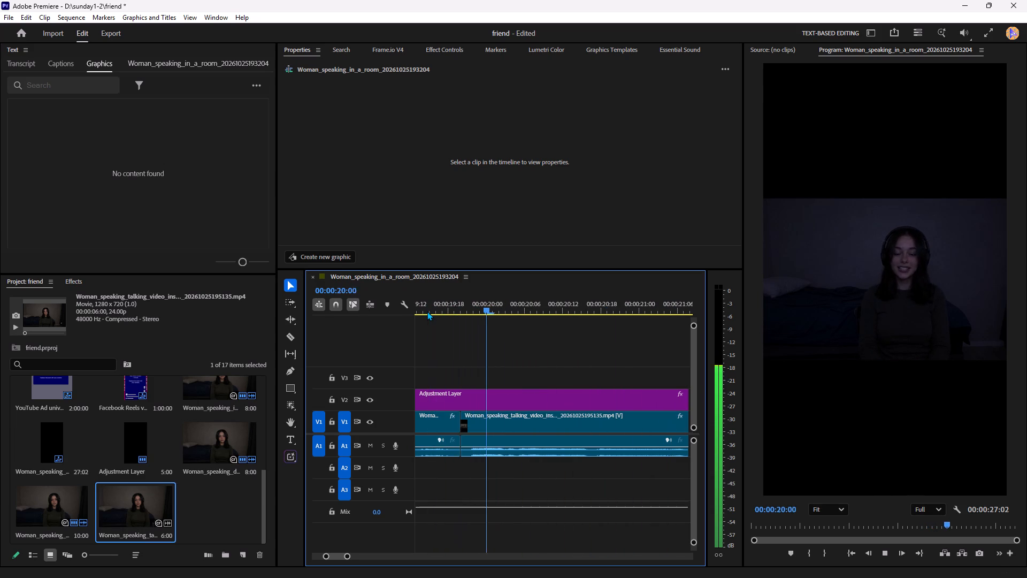
key("space")
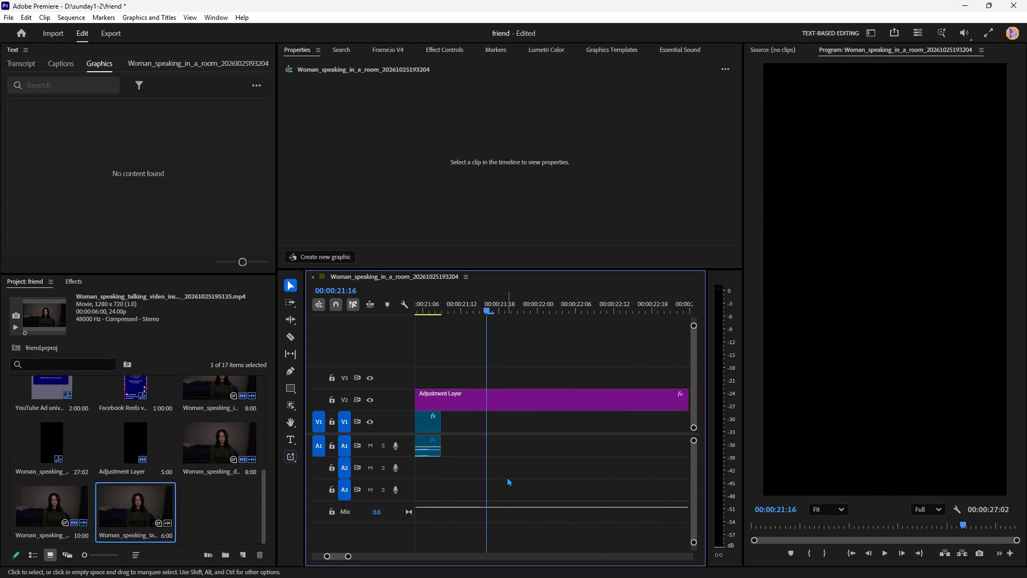
Add a 7-frame Cross Dissolve at the end of the last CTA clip and play the fade-out.
scroll(507, 477, "up", 3)
left_click_drag(482, 423, 457, 423)
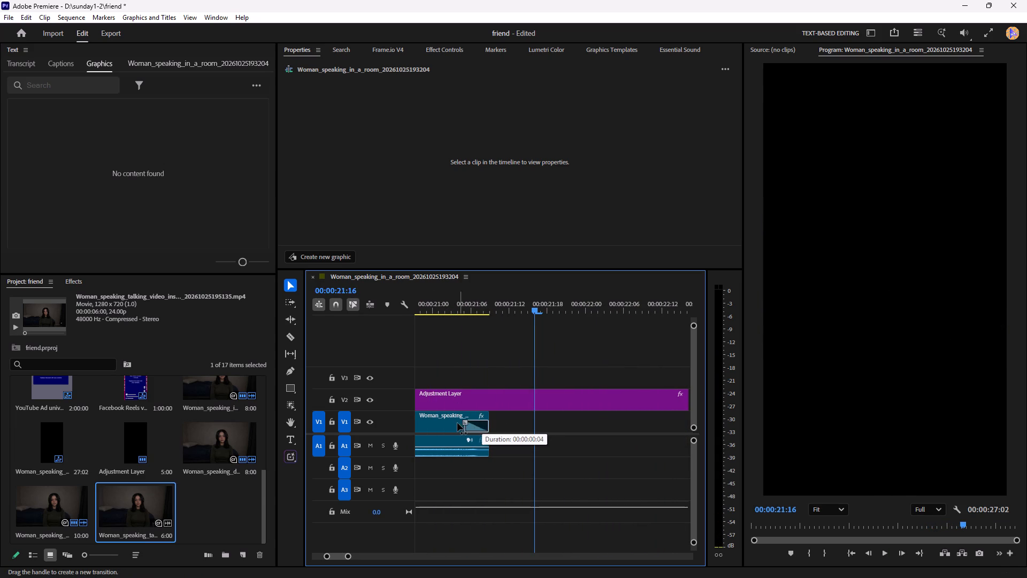
left_click_drag(457, 423, 455, 423)
scroll(508, 453, "up", 4)
left_click_drag(525, 421, 513, 422)
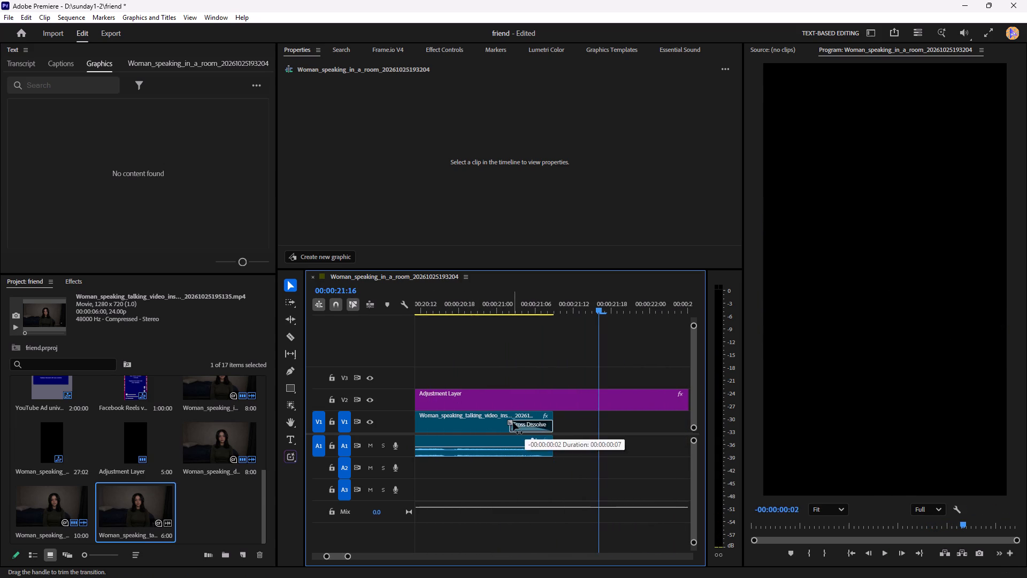
left_click_drag(513, 422, 512, 423)
left_click(460, 310)
key("space")
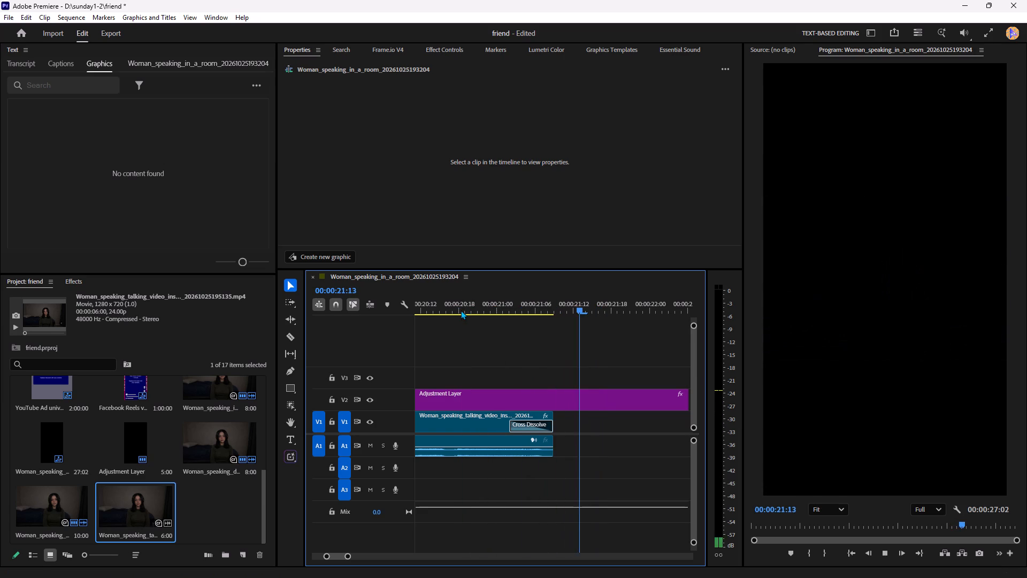
key("space")
Lengthen the closing Cross Dissolve to about 16 frames and play the ending again.
left_click_drag(509, 422, 458, 424)
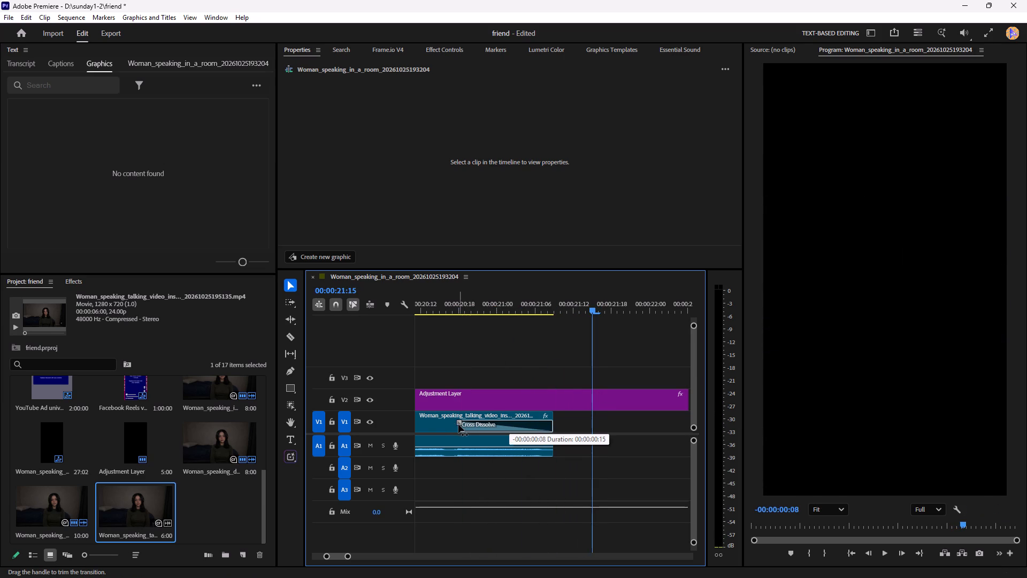
left_click_drag(458, 424, 454, 427)
left_click(420, 313)
key("space")
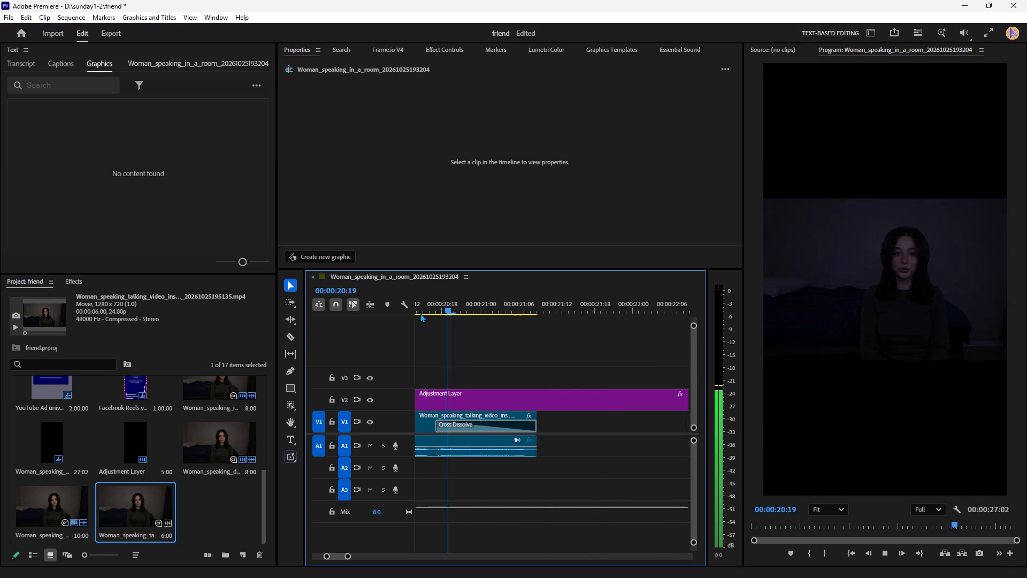
key("space")
Split the adjustment layer at the last clip's end, 00:00:21:09, and delete the leftover part after it.
left_click(547, 309)
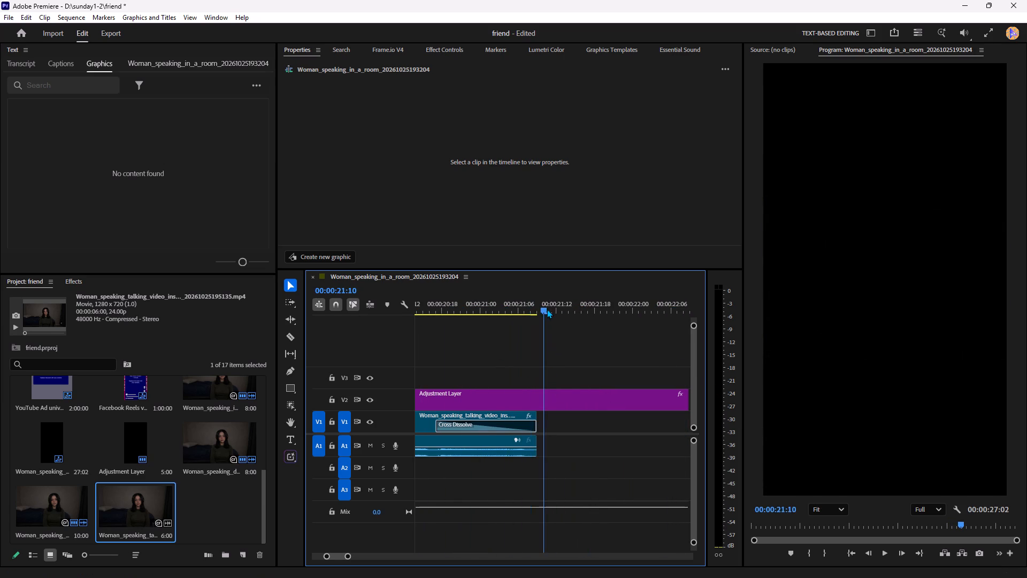
left_click(556, 396)
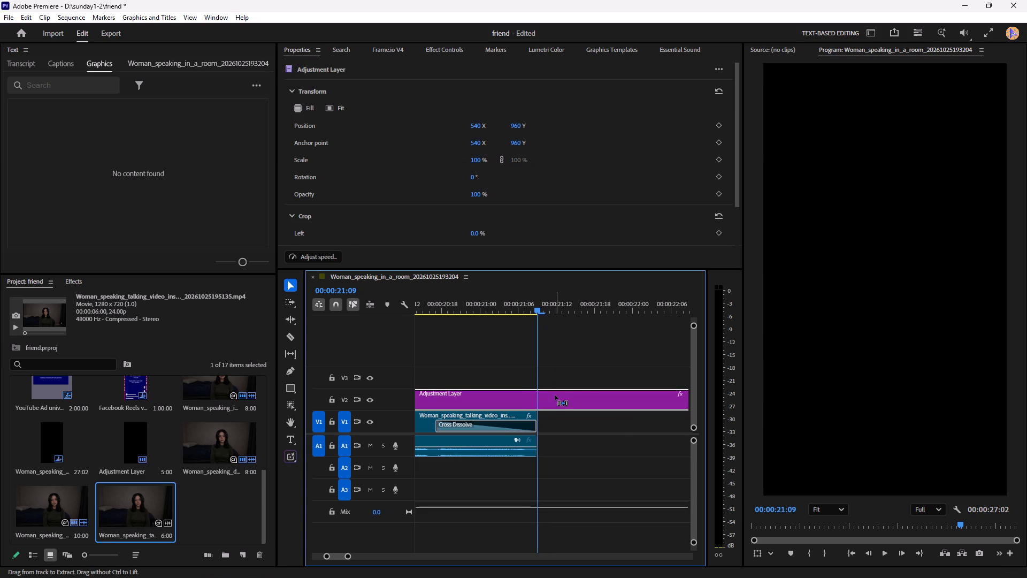
key("ctrl+k")
left_click(556, 394)
key("BackSpace")
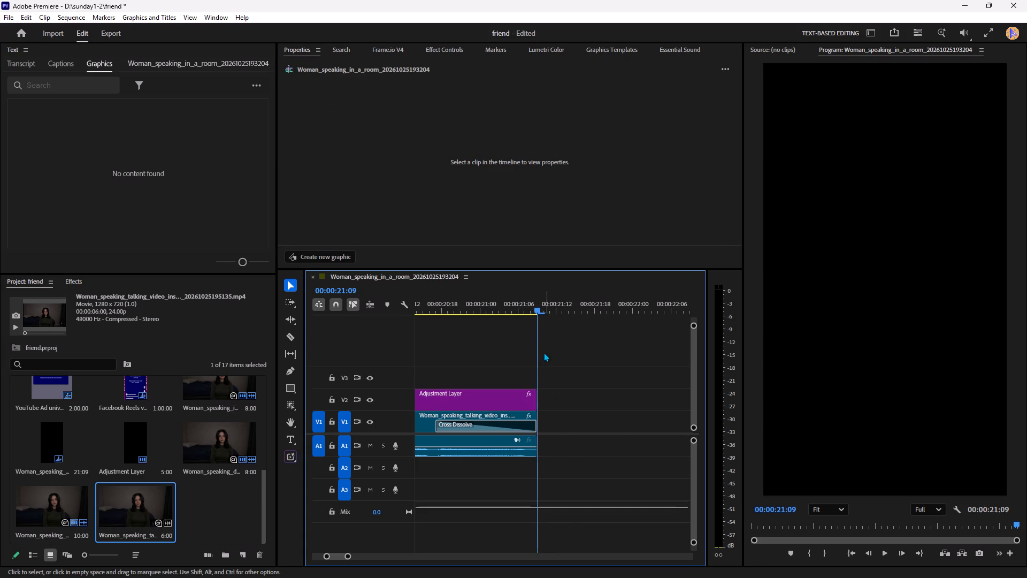
Play the edited sequence from the beginning to review the cuts.
left_click_drag(349, 553, 404, 553)
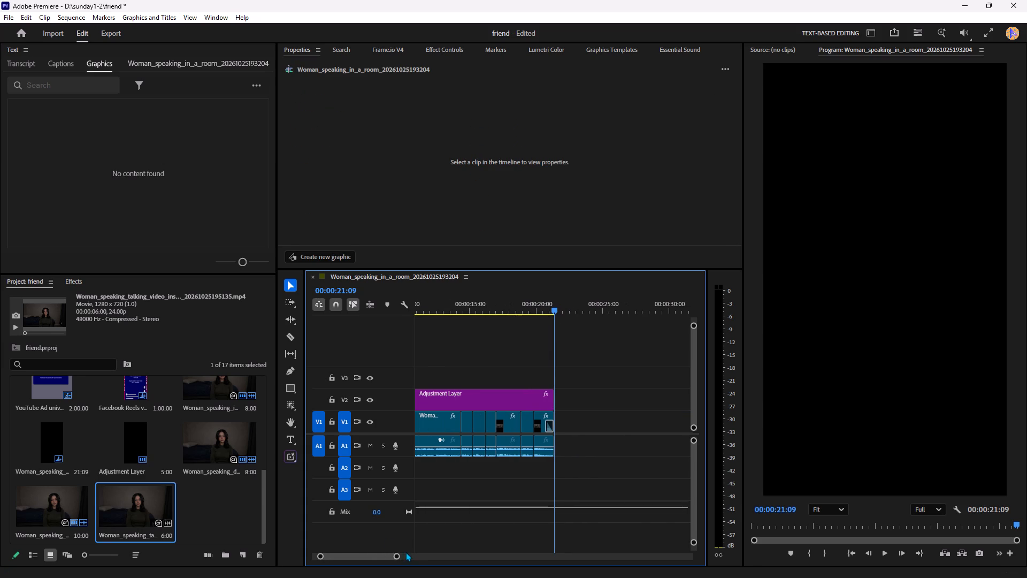
left_click_drag(454, 307, 306, 325)
key("space")
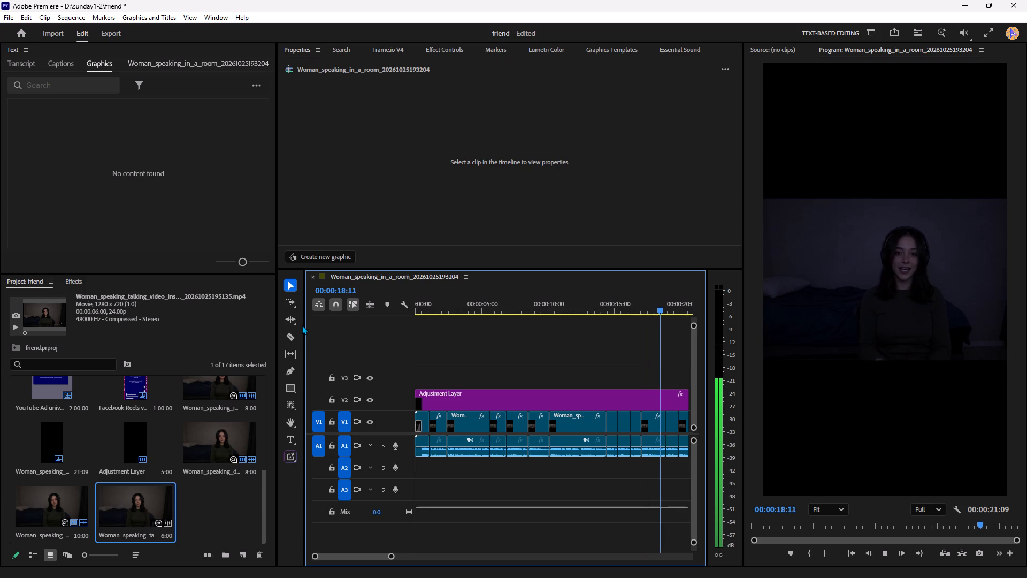
key("space")
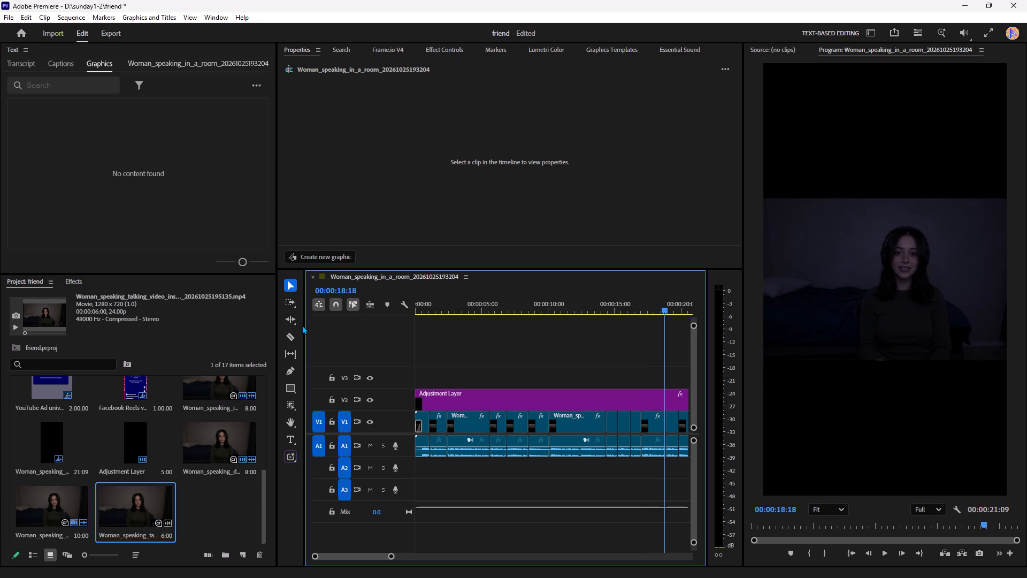
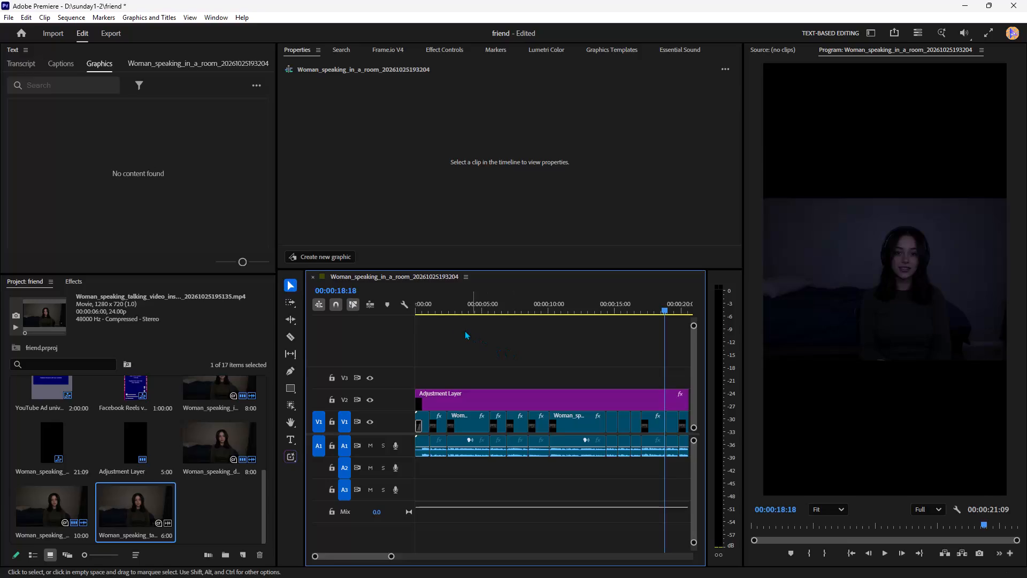
Play the first couple of seconds of the sequence.
left_click_drag(428, 310, 400, 307)
key("space")
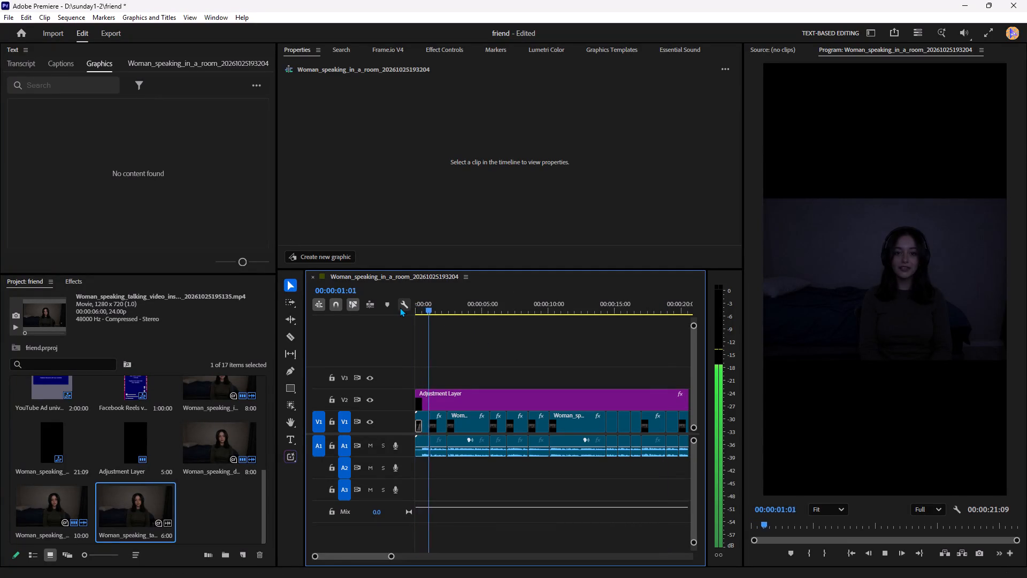
key("space")
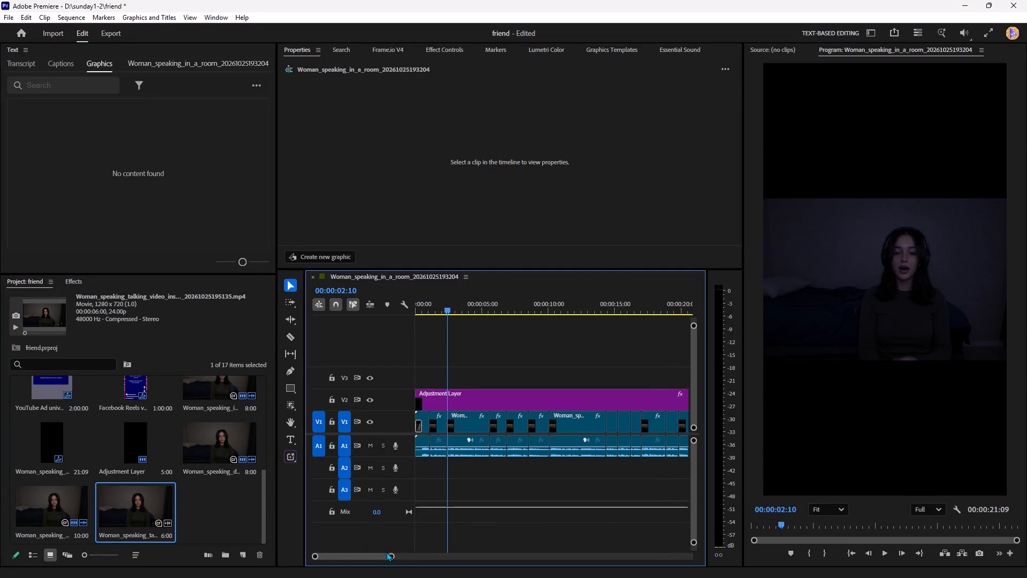
Export the sequence's audio only, with video output disabled, as friend.mp4 in D:\sunday1-2.
left_click_drag(391, 556, 425, 552)
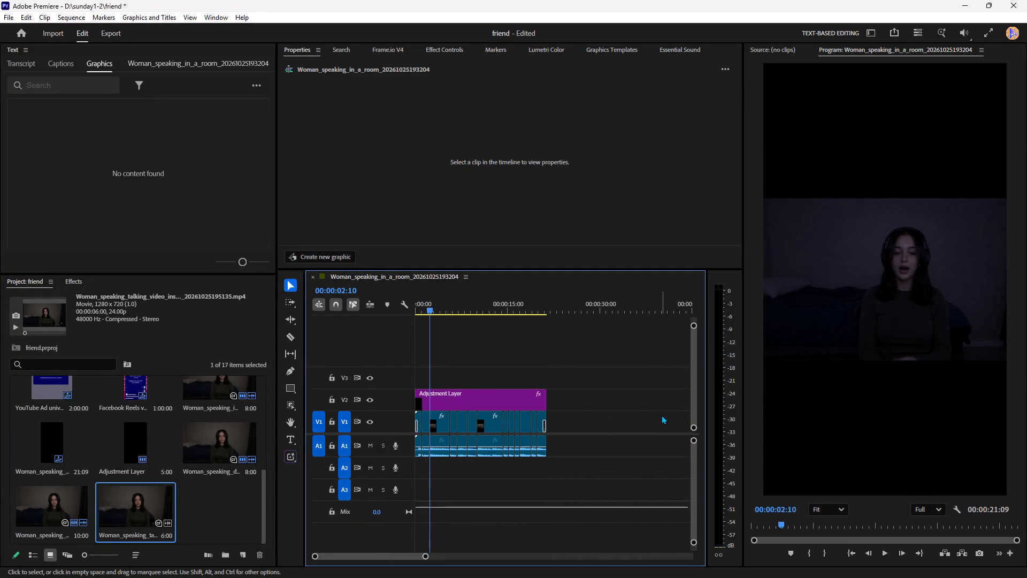
key("ctrl+m")
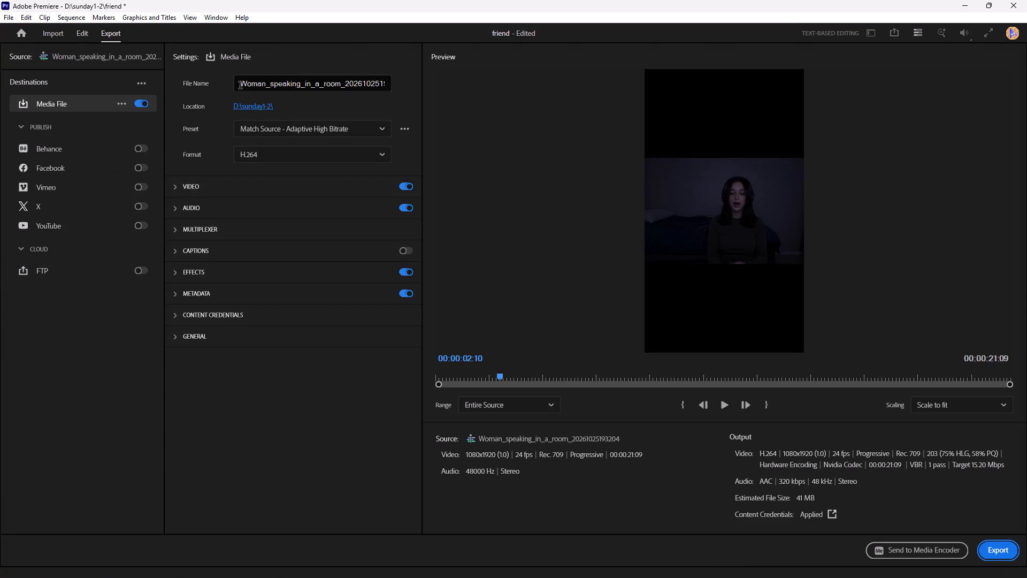
left_click_drag(241, 86, 367, 100)
type("friend")
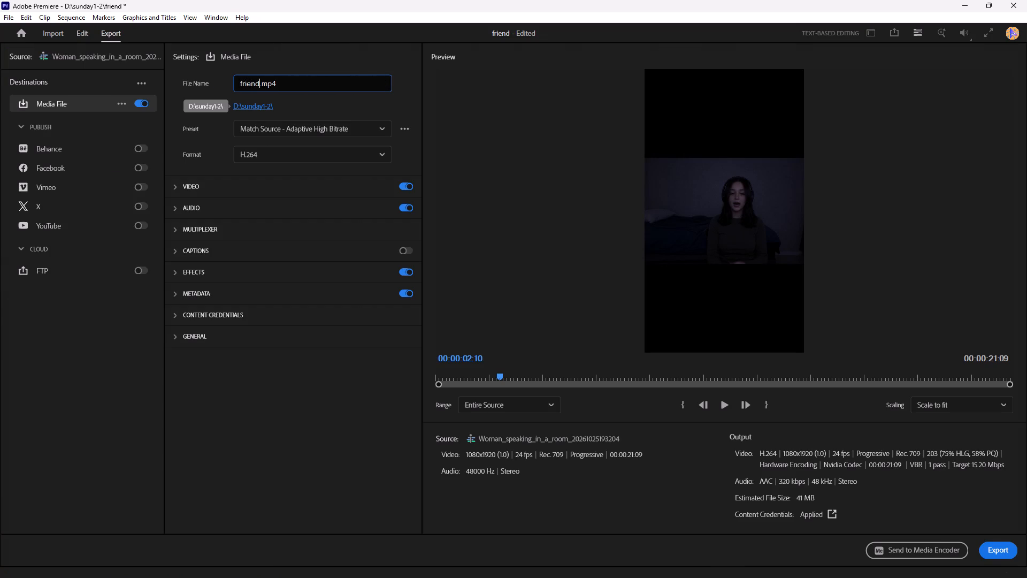
left_click(410, 188)
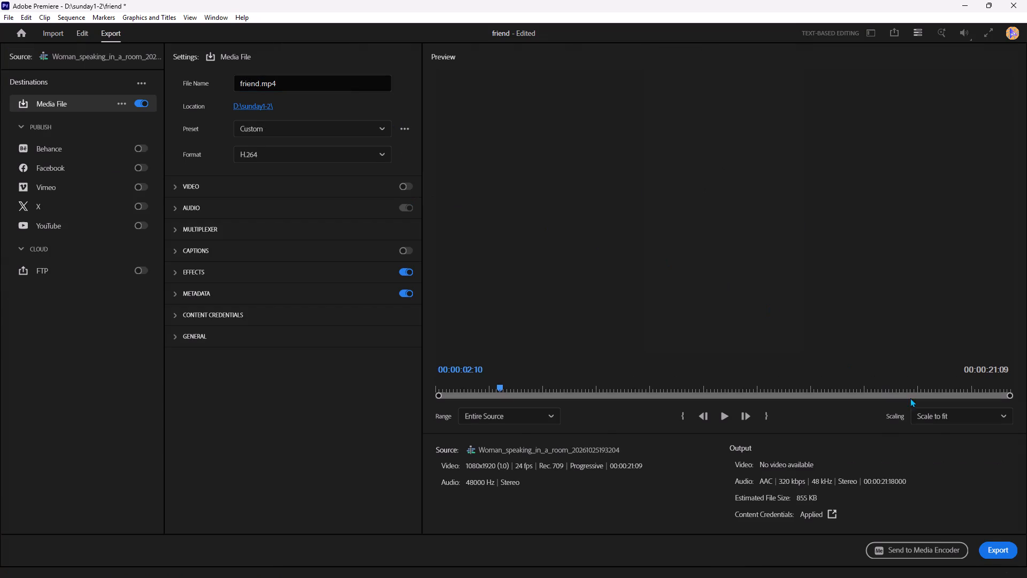
left_click(998, 551)
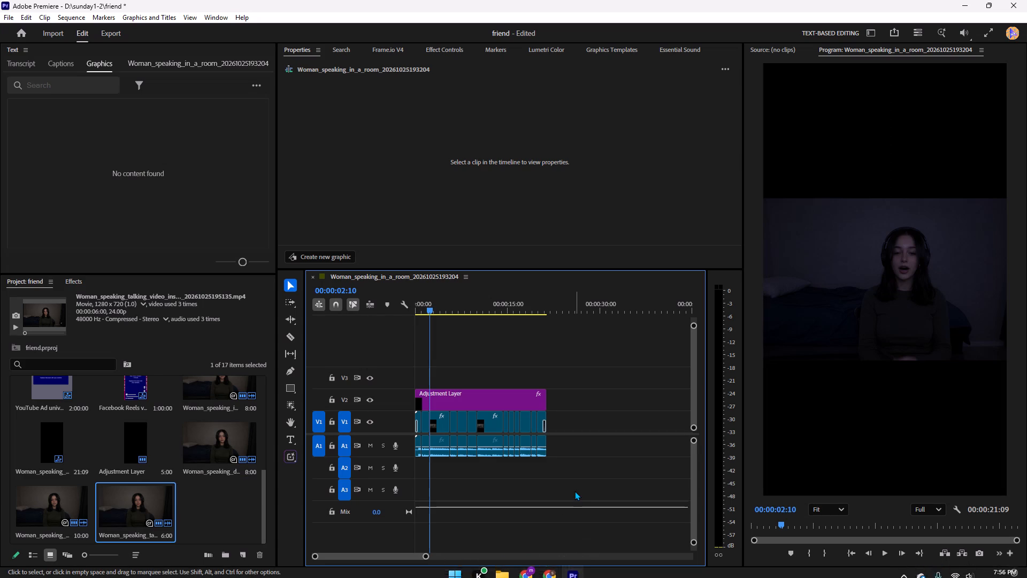
key("ctrl+i")
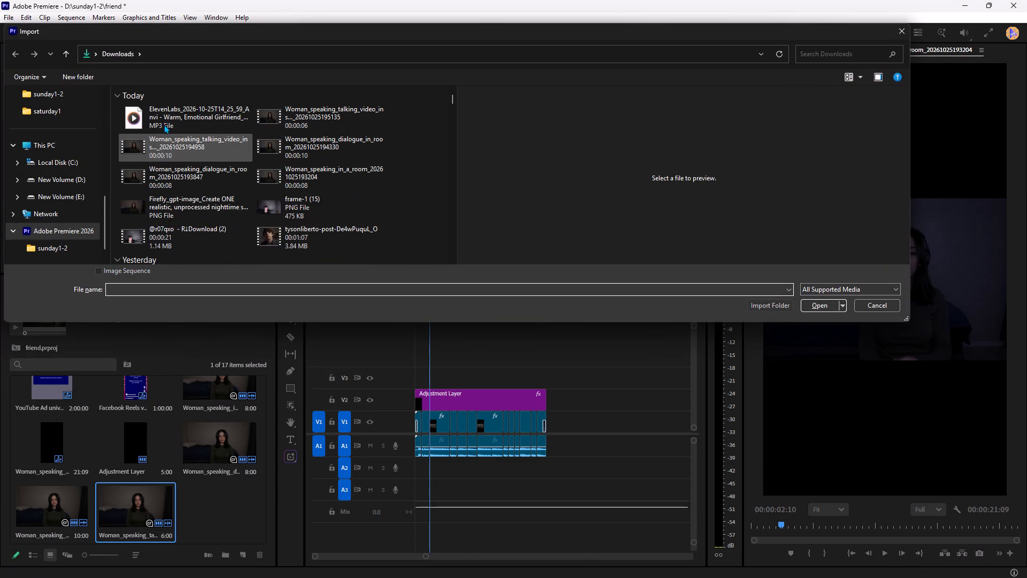
left_click(164, 124)
key("Return")
left_click_drag(225, 509, 472, 486)
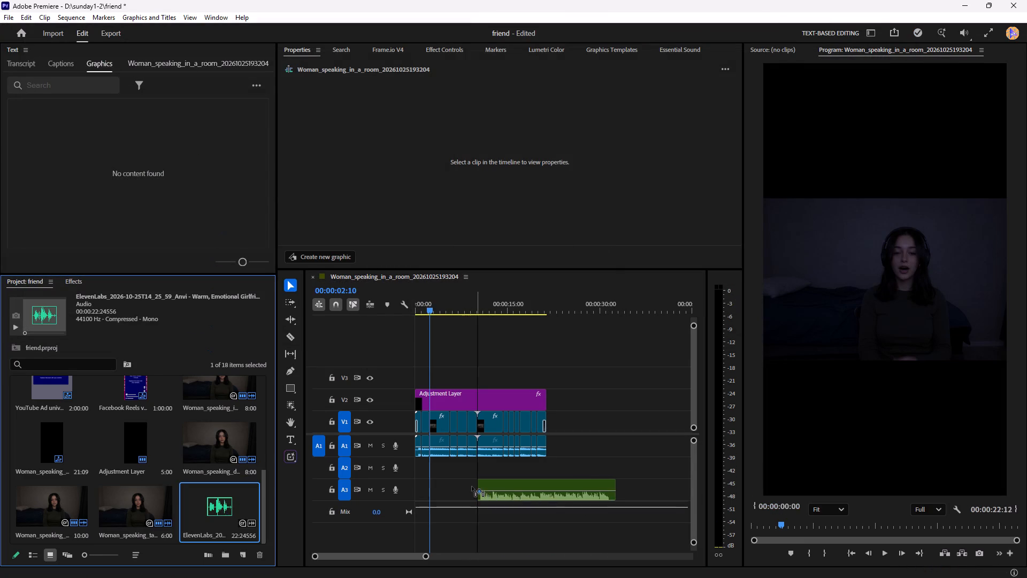
left_click_drag(472, 486, 404, 491)
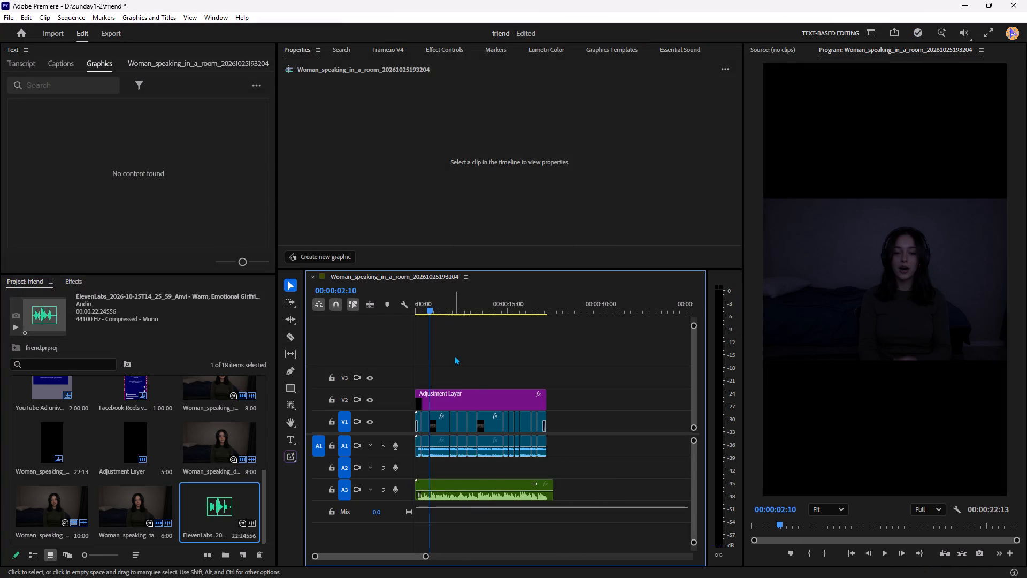
Play the sequence from the beginning with the converted voice on A3.
left_click_drag(430, 311, 386, 311)
key("space")
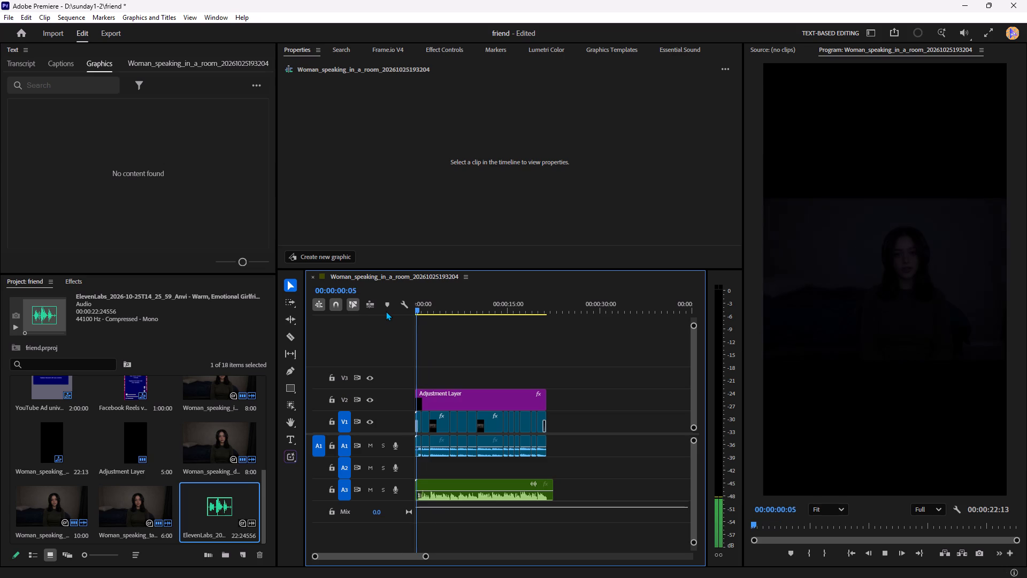
Unlink all the V1 clips from their sound and delete the original audio on track A1.
left_click_drag(566, 447, 466, 428)
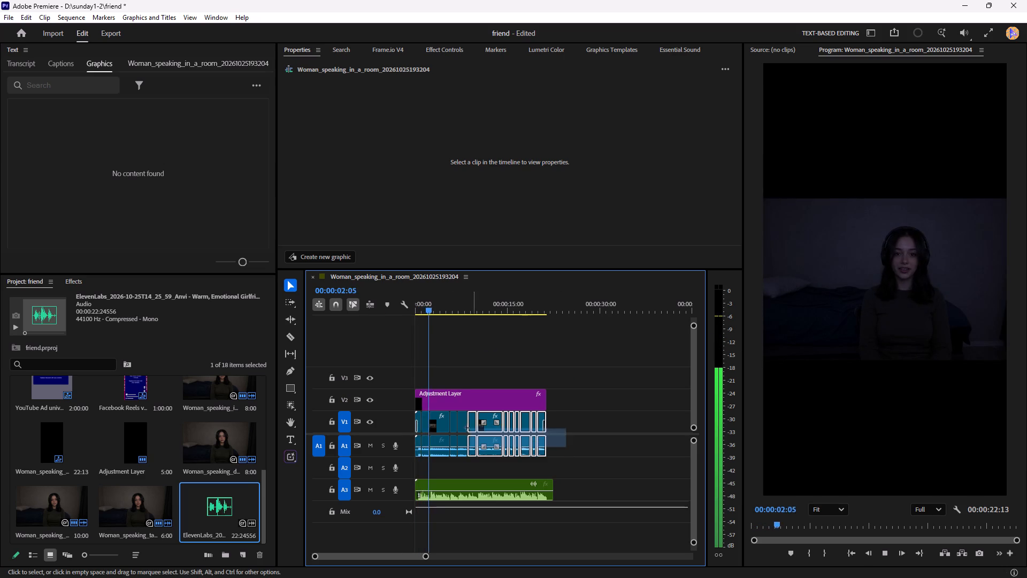
left_click_drag(466, 428, 411, 425)
key("ctrl+l")
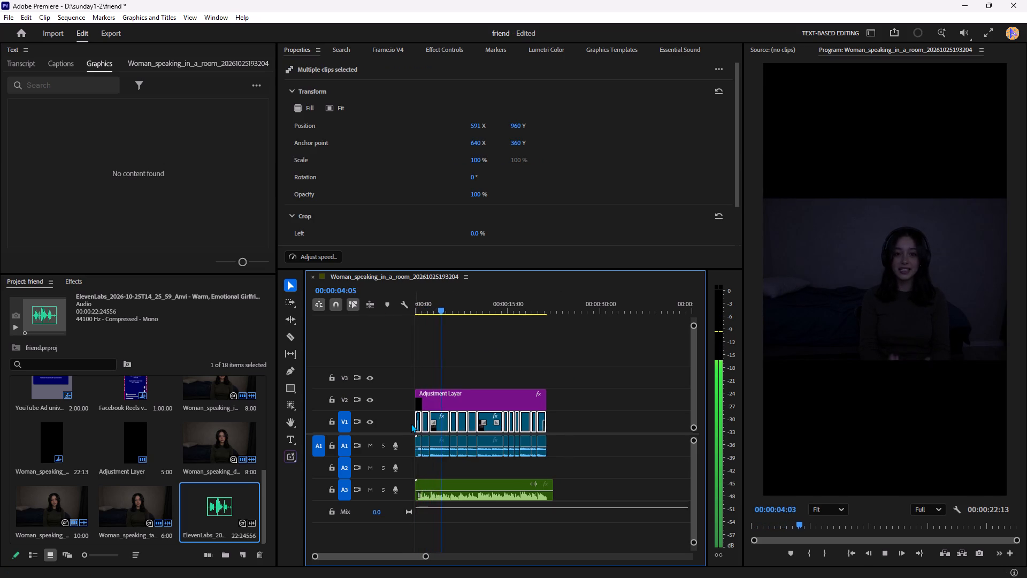
left_click_drag(569, 444, 358, 462)
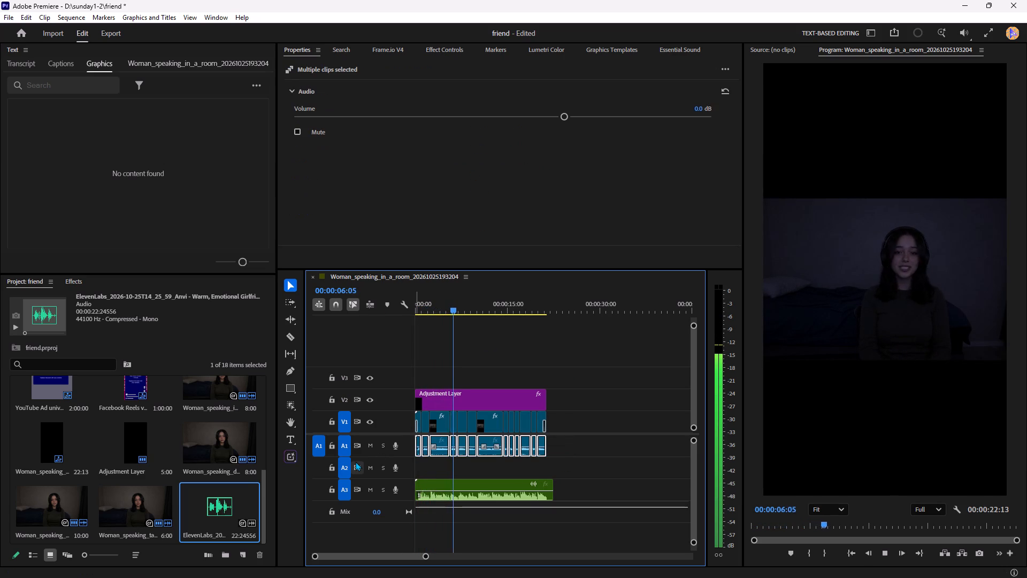
key("Delete")
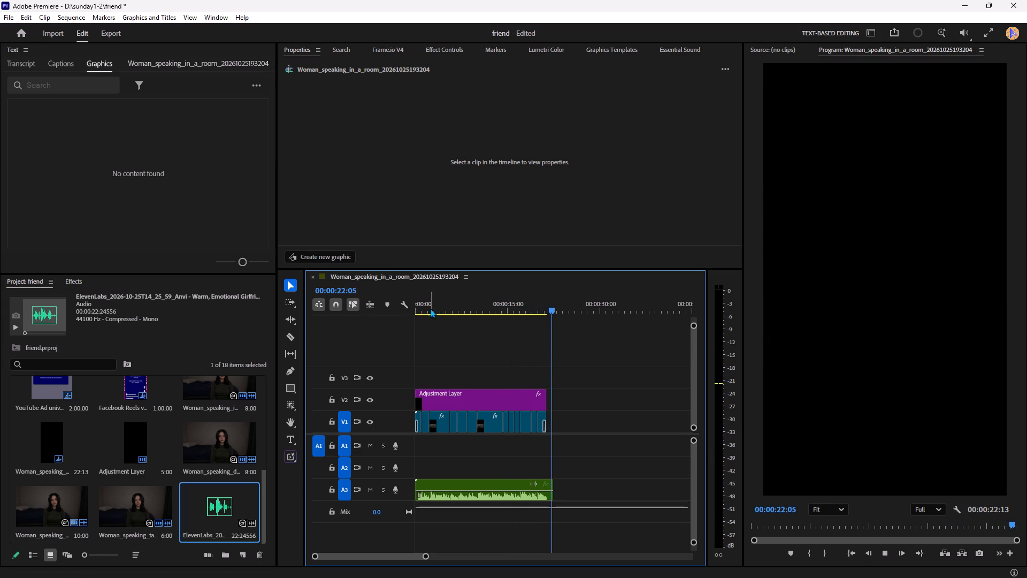
Play the opening seconds again to check the converted voice against the picture.
left_click_drag(427, 306, 340, 322)
key("space")
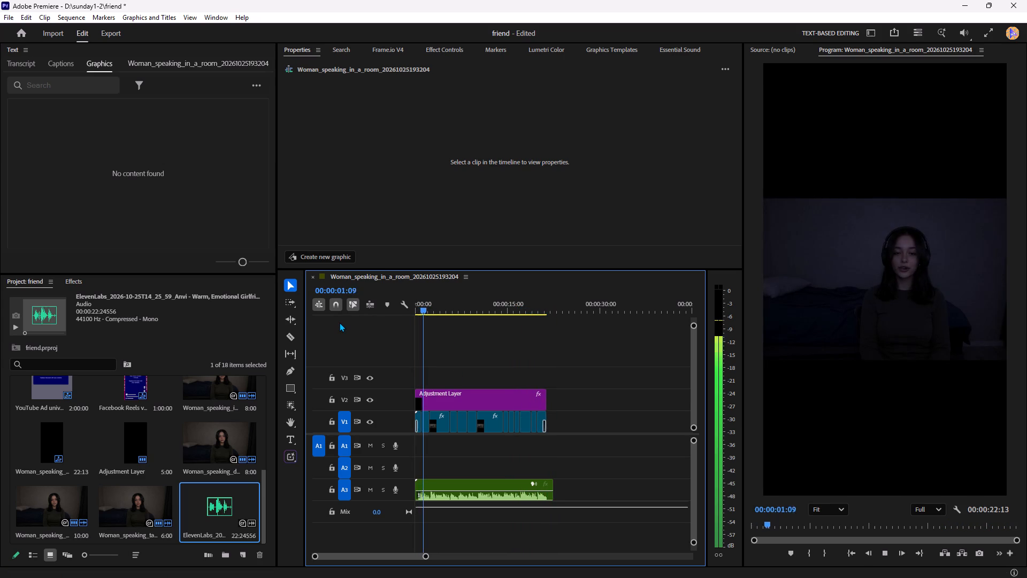
key("space")
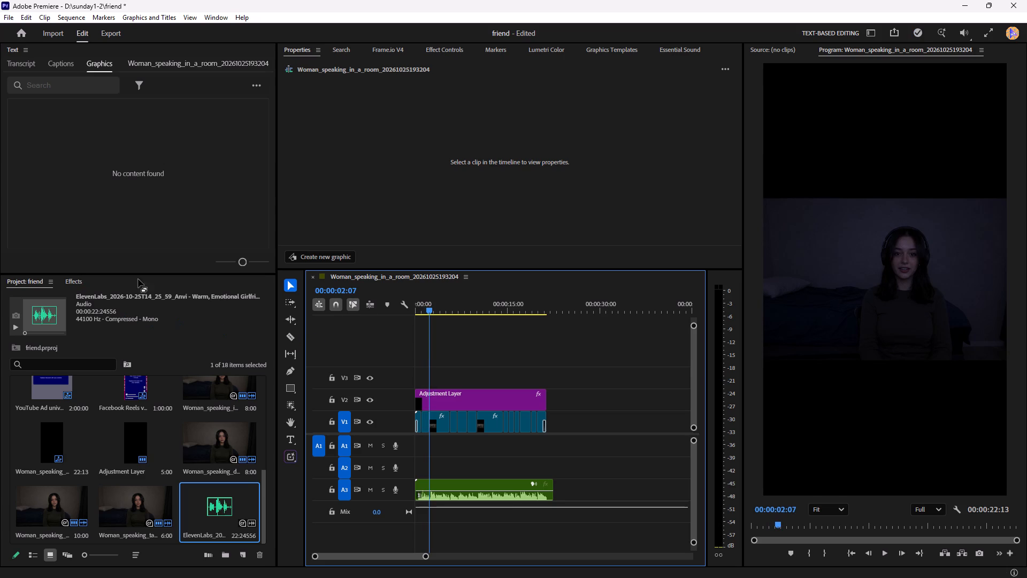
Play the opening two seconds again from near the start to check the converted voice, and return to the sequence start.
left_click_drag(425, 306, 402, 311)
key("space")
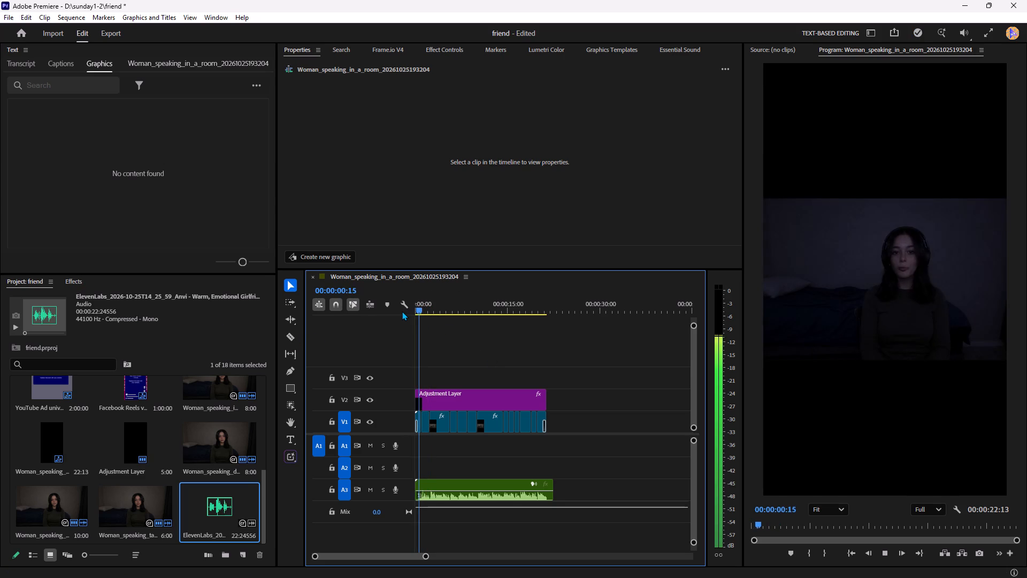
key("space")
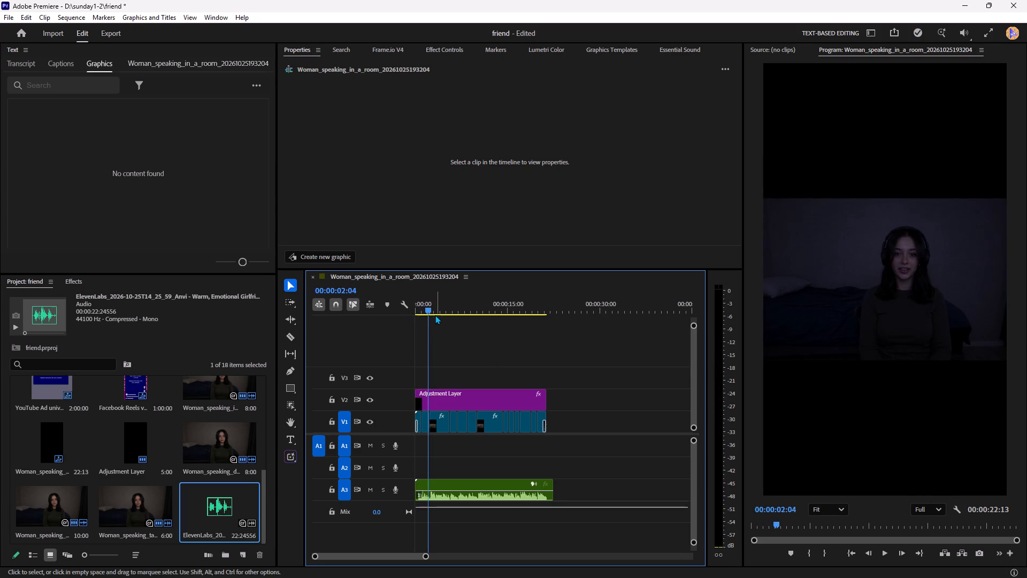
left_click_drag(427, 309, 387, 321)
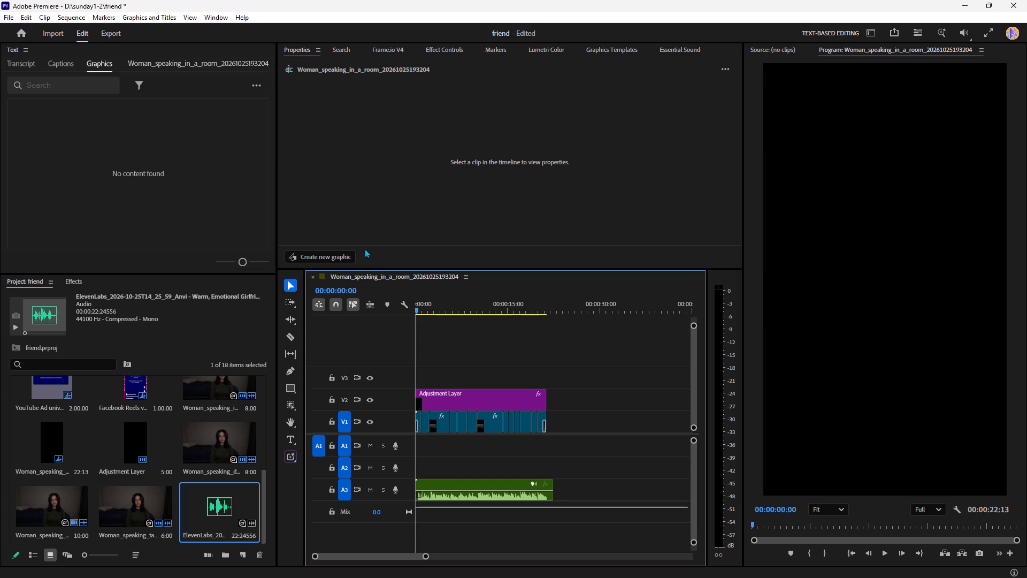
Transcribe the sequence and create double-line subtitle captions with a maximum length of 20 characters and a minimum duration of 2 seconds.
left_click(24, 68)
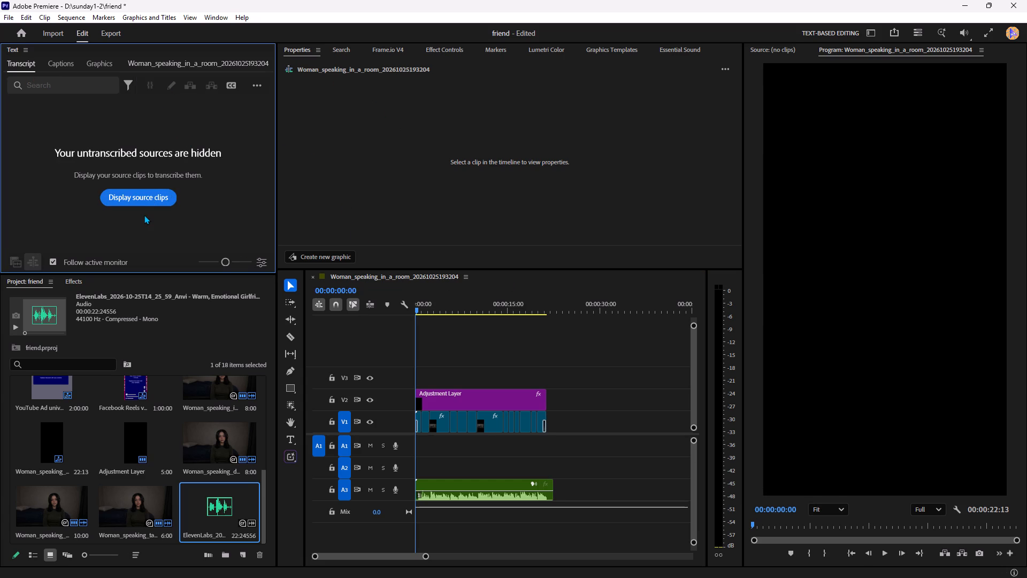
left_click(55, 73)
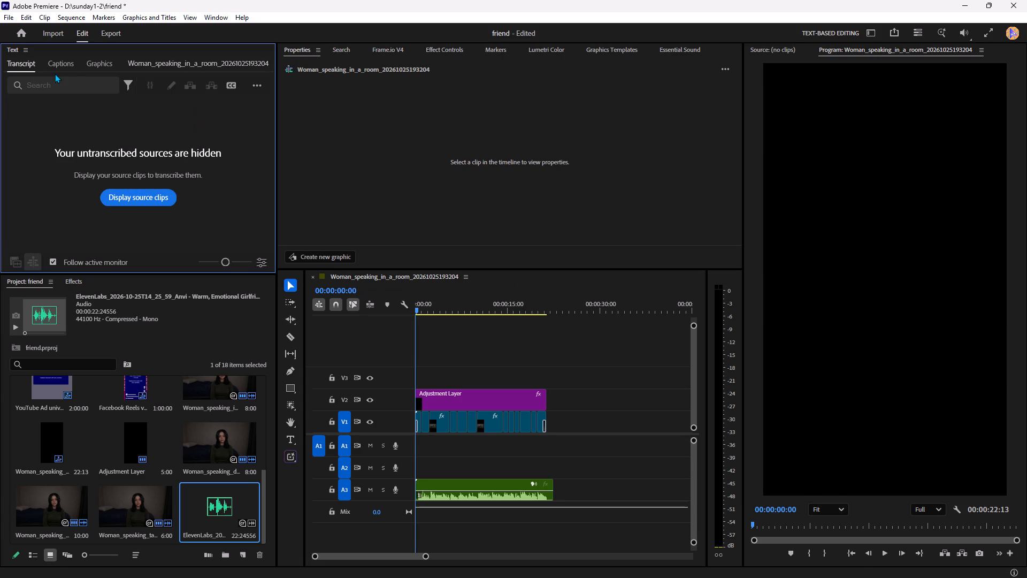
left_click(58, 68)
left_click(156, 172)
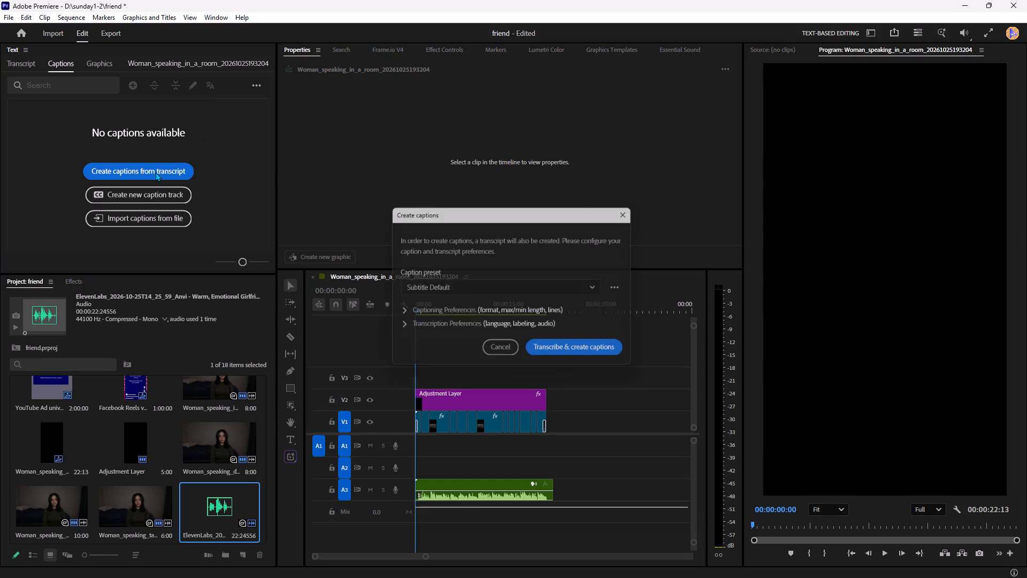
left_click_drag(481, 214, 473, 126)
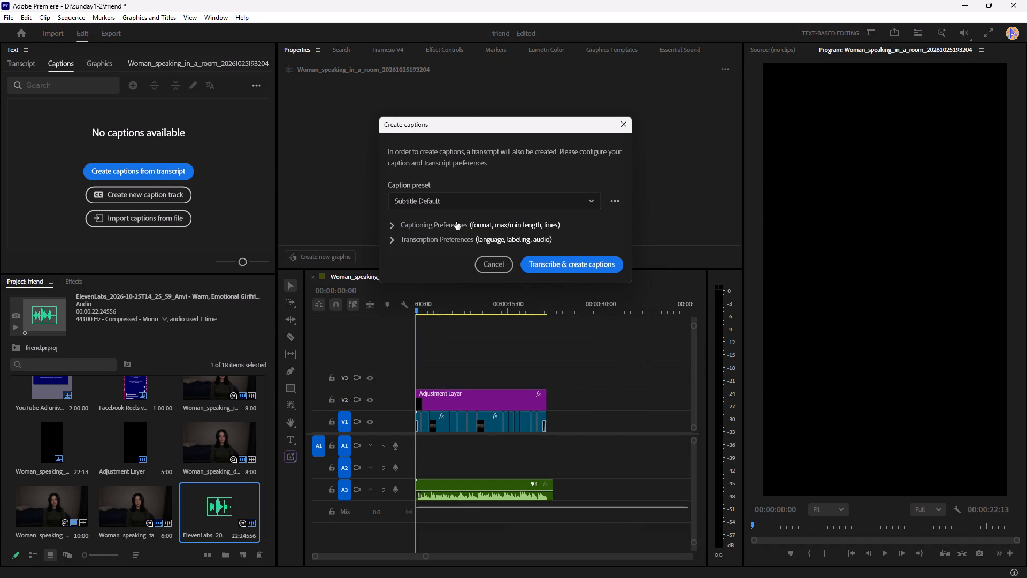
left_click(456, 223)
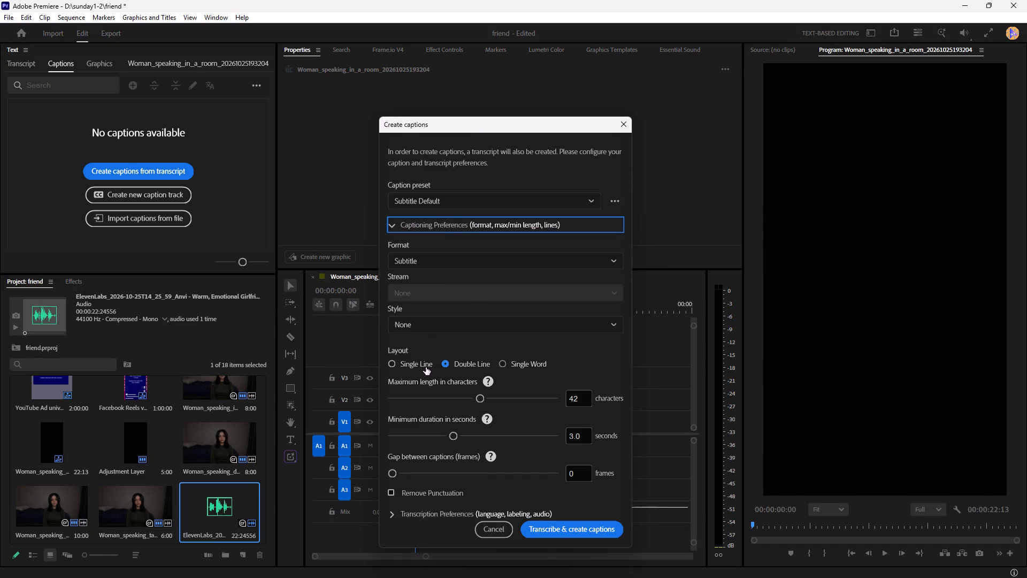
left_click(421, 366)
left_click(459, 365)
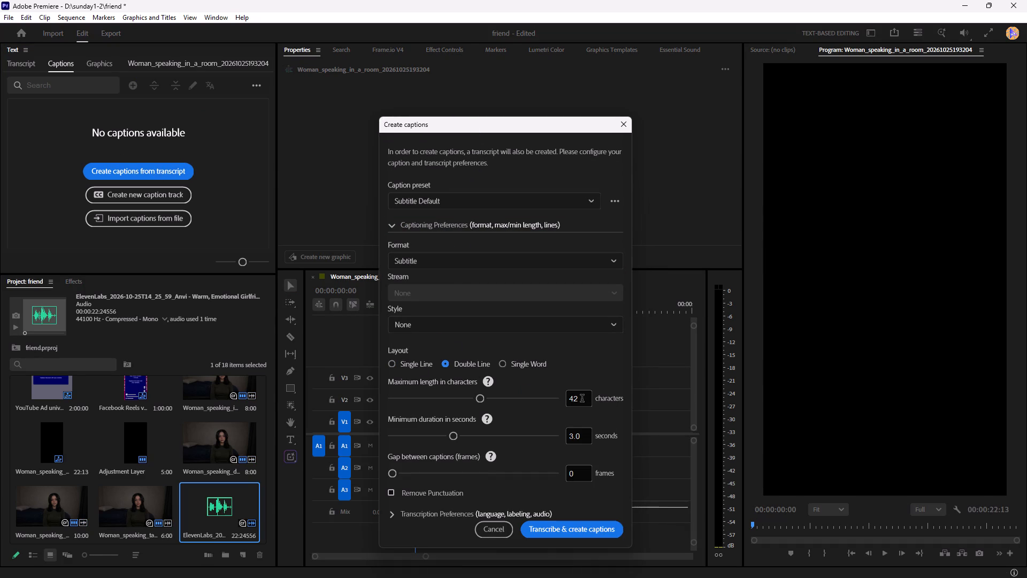
left_click_drag(582, 399, 547, 399)
type("20")
left_click_drag(585, 438, 536, 438)
key("2")
left_click(577, 369)
left_click(551, 529)
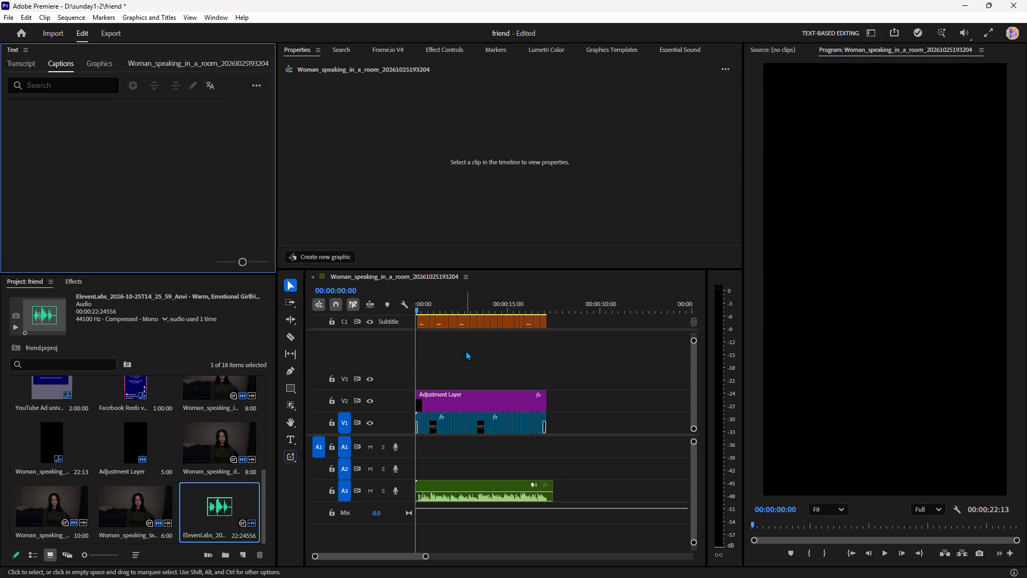
Play the opening seconds to check the new double-line captions against the voice.
key("space")
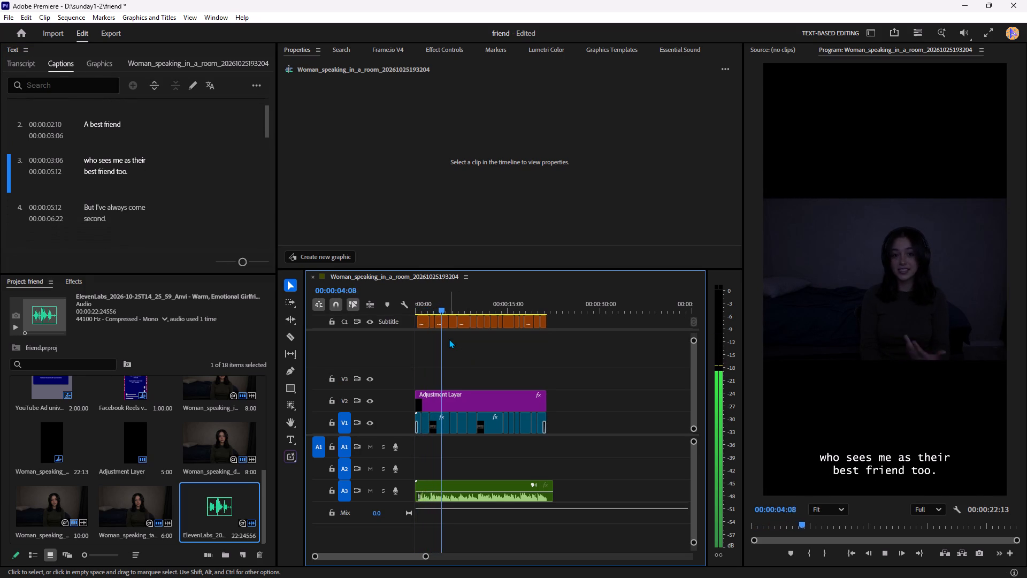
key("space")
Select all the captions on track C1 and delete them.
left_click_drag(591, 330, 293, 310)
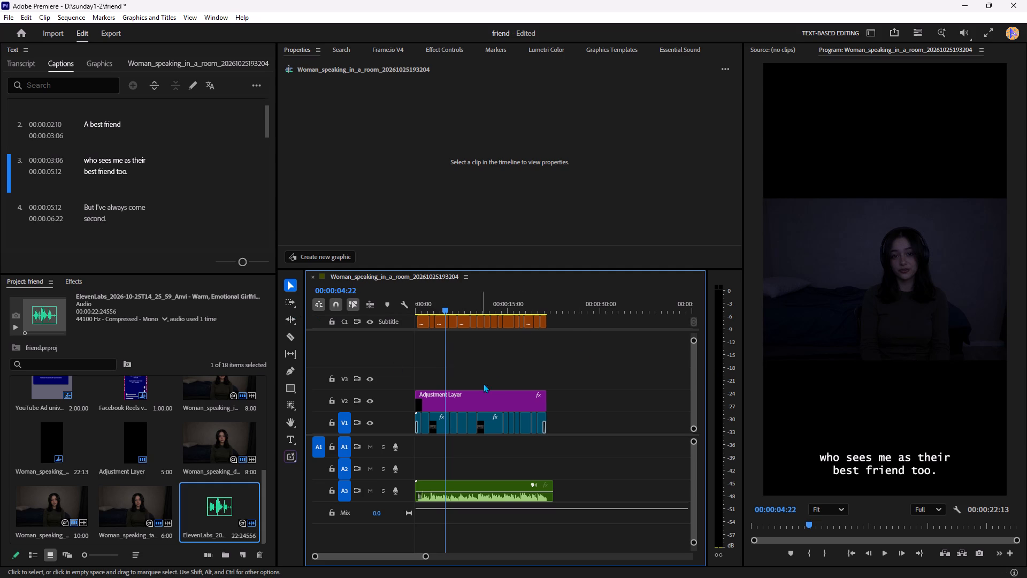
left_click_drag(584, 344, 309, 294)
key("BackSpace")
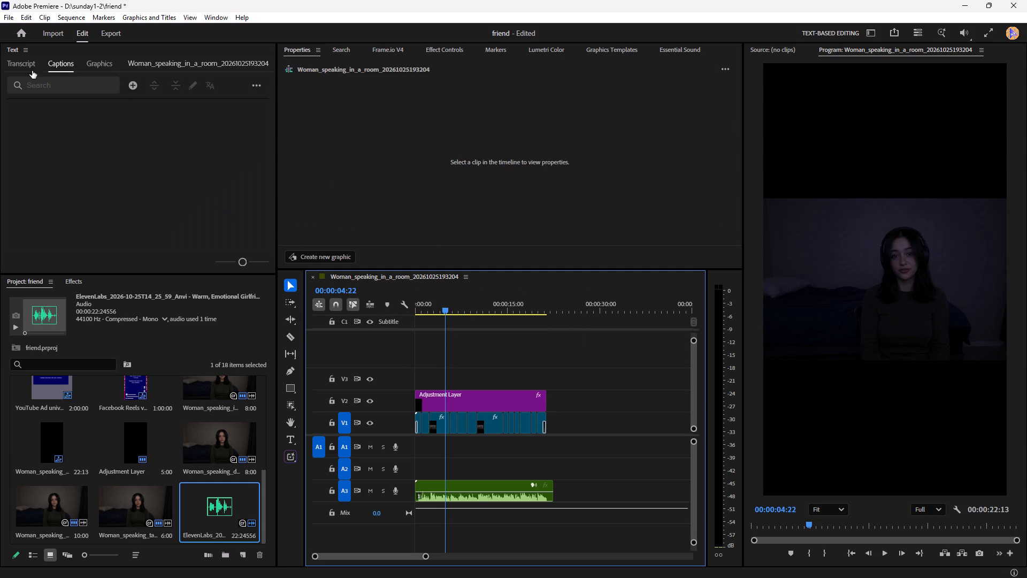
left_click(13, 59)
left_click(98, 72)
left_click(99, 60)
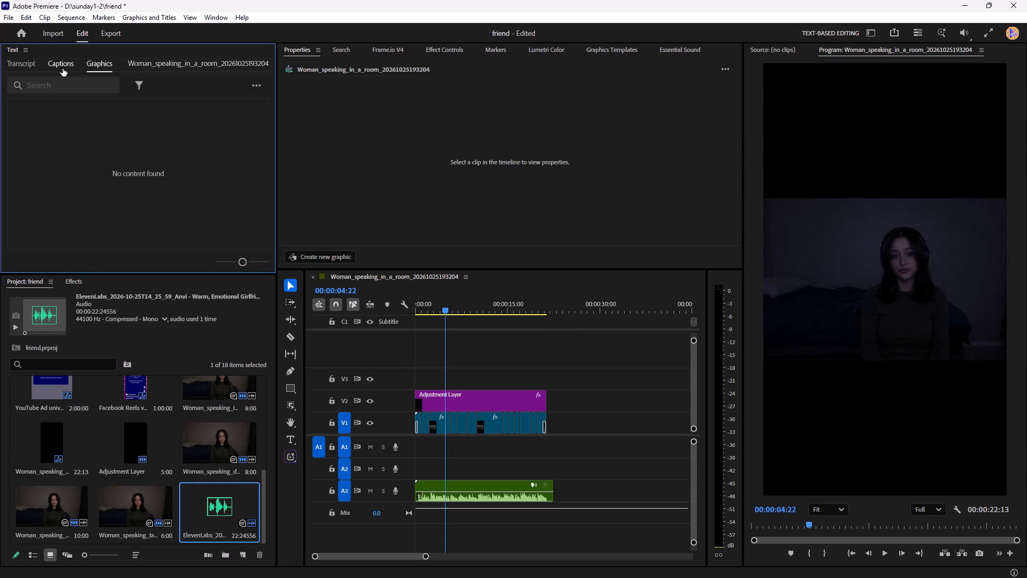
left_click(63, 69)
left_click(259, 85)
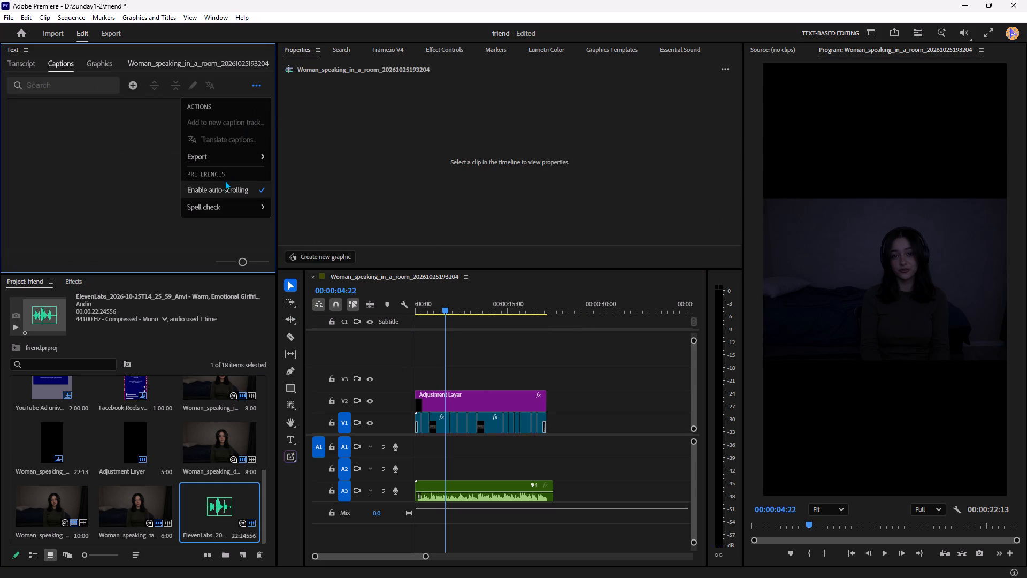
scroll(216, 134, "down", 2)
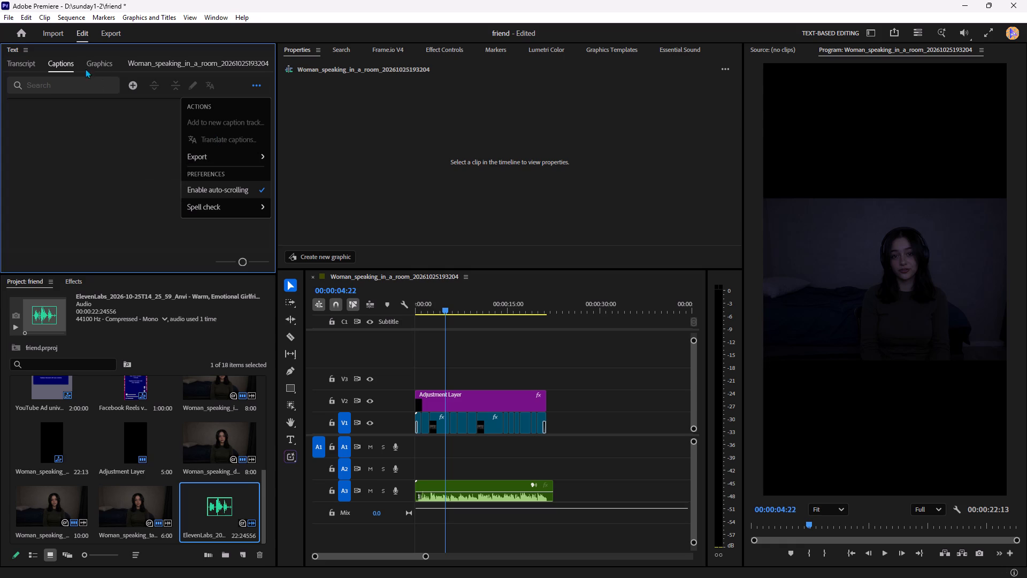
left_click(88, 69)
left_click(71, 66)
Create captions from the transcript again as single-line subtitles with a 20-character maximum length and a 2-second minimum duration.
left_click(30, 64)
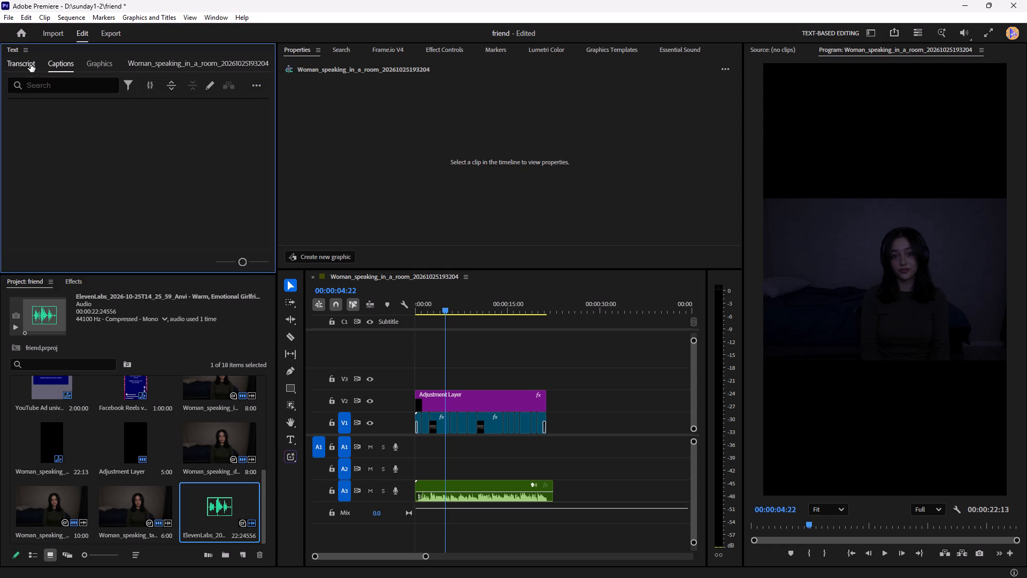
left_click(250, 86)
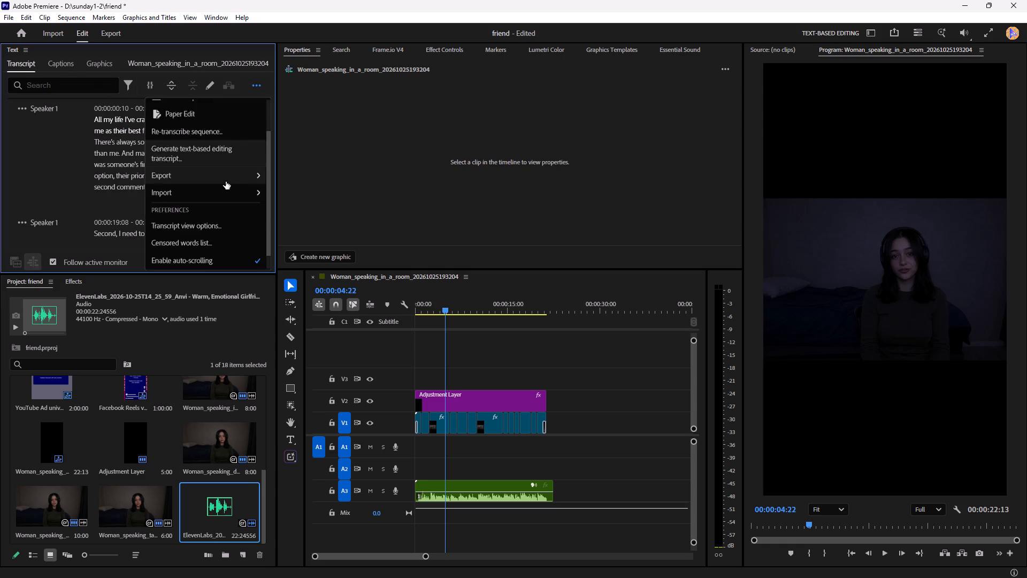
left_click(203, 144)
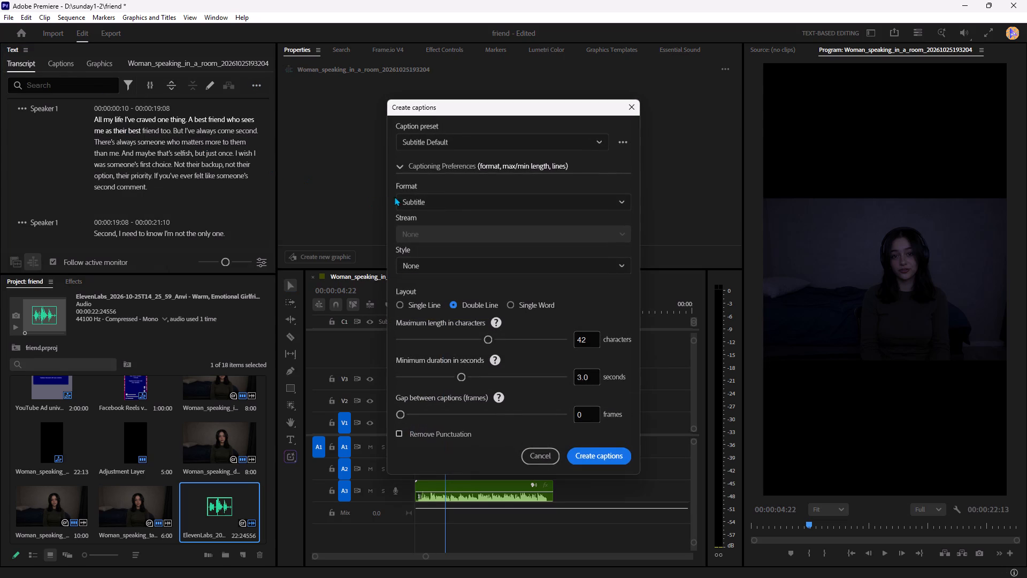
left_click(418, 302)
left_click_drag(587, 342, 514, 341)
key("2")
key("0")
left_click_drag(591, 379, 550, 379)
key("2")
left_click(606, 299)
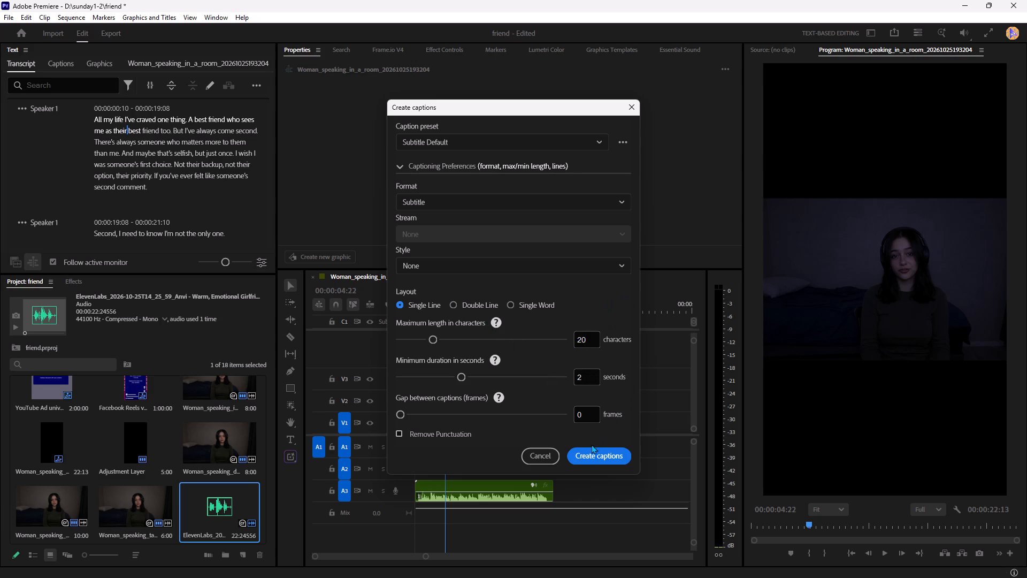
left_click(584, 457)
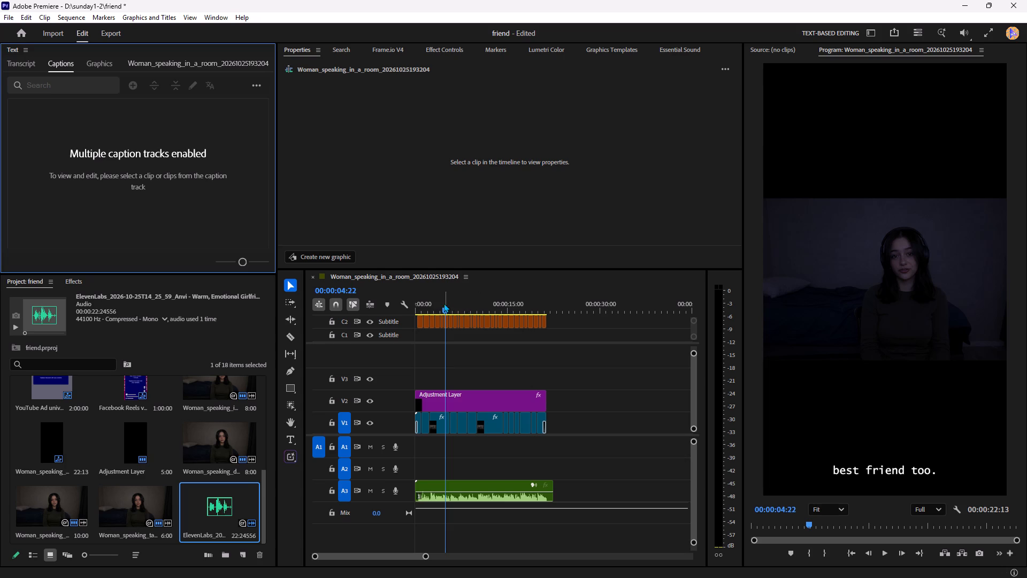
Play the sequence from the beginning to check the timing and line breaks of the single-line captions.
left_click_drag(444, 309, 401, 313)
key("space")
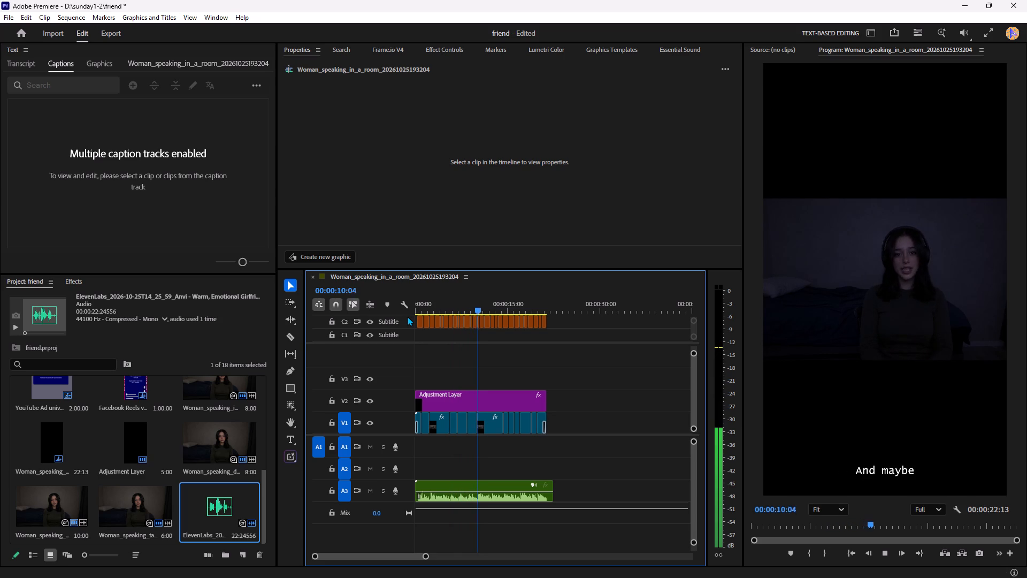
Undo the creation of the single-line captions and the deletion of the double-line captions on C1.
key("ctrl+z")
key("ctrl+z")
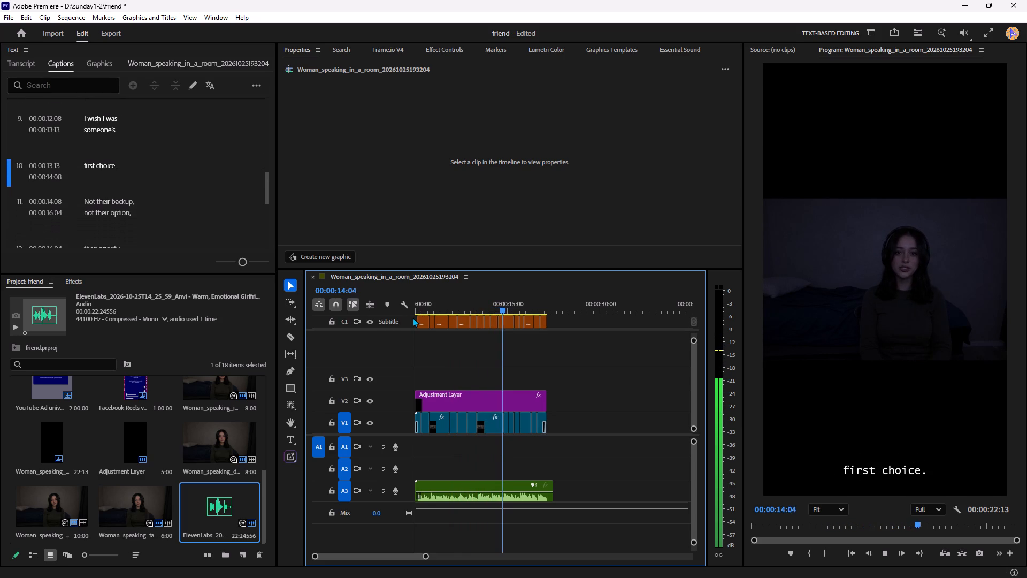
Check the transcript while the double-line captions play, and stop playback near the end of the sequence.
left_click(10, 71)
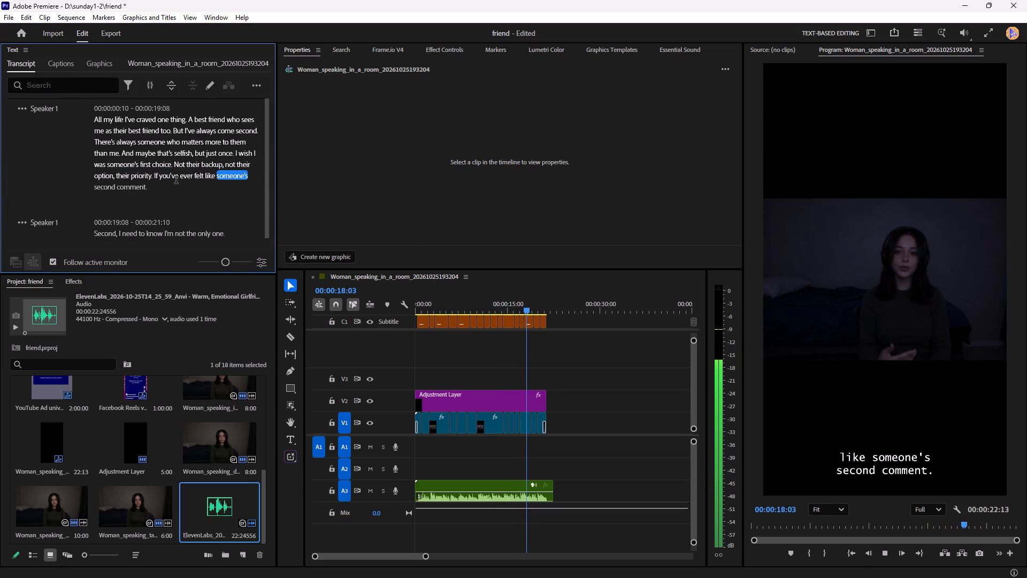
key("space")
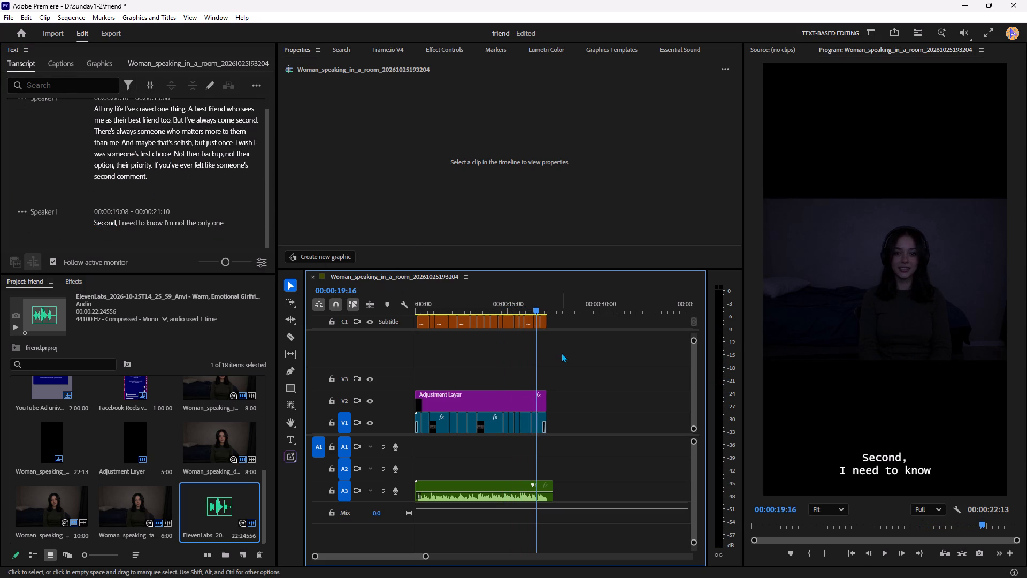
Select all the captions on track C1 and position the caption block in the middle-left zone of the frame.
left_click_drag(559, 343, 364, 298)
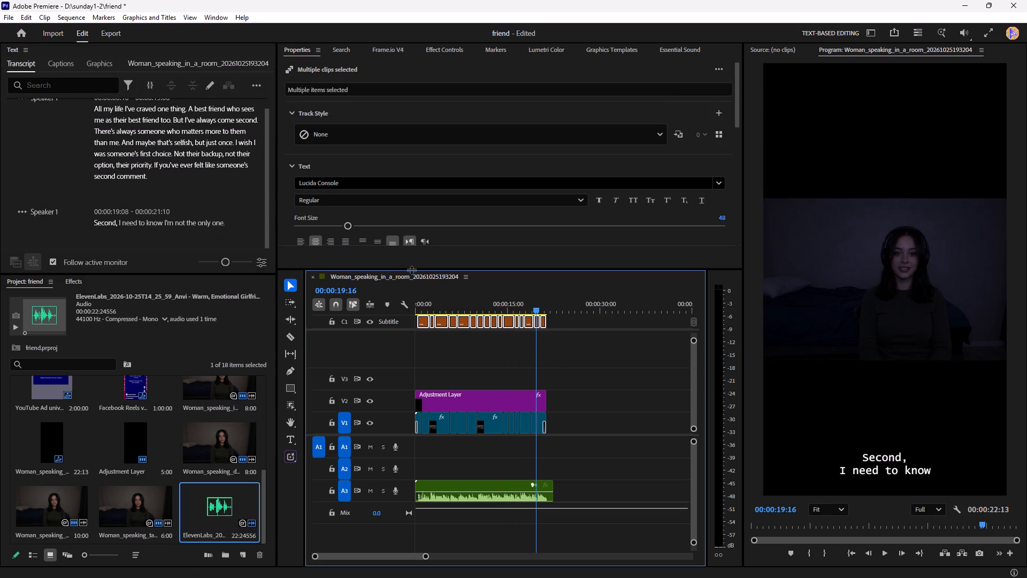
scroll(412, 270, "down", 15)
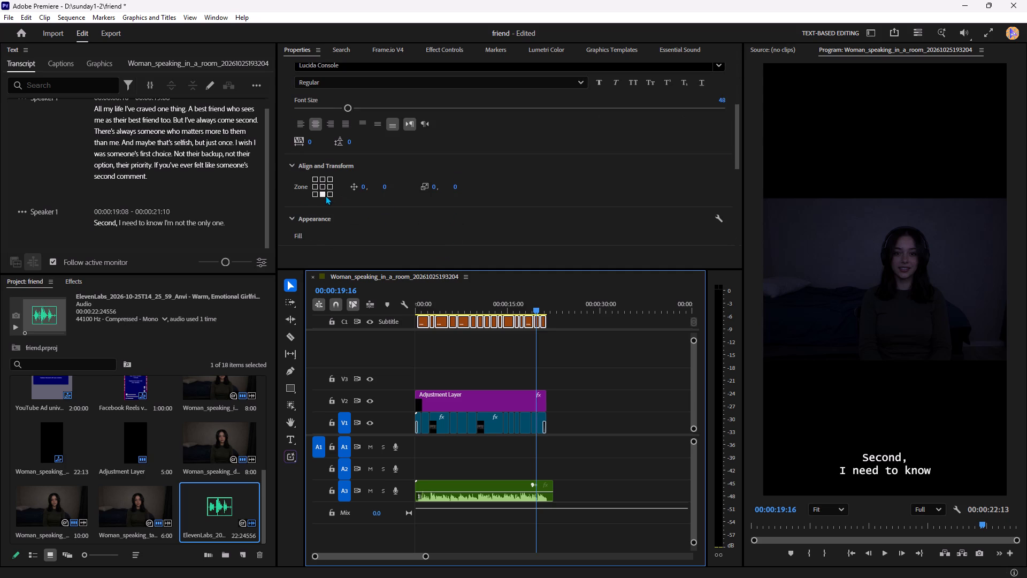
left_click(322, 187)
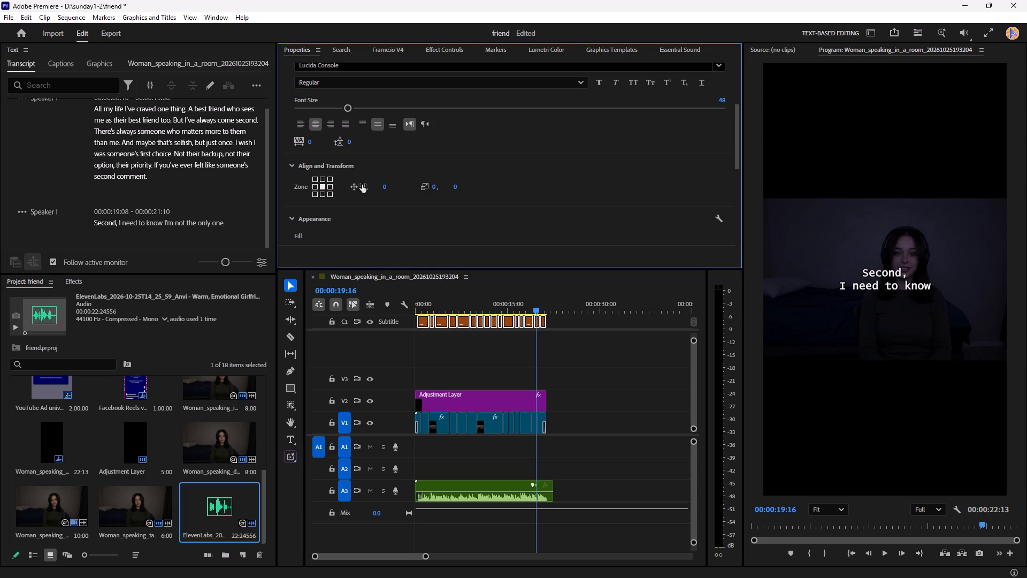
left_click_drag(362, 185, 275, 190)
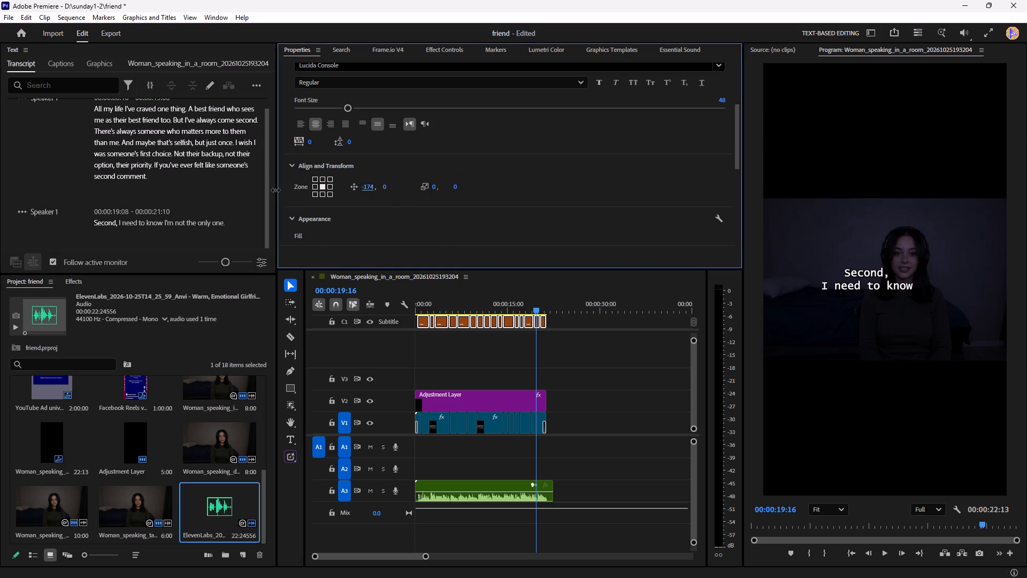
left_click_drag(275, 190, 258, 190)
left_click(313, 186)
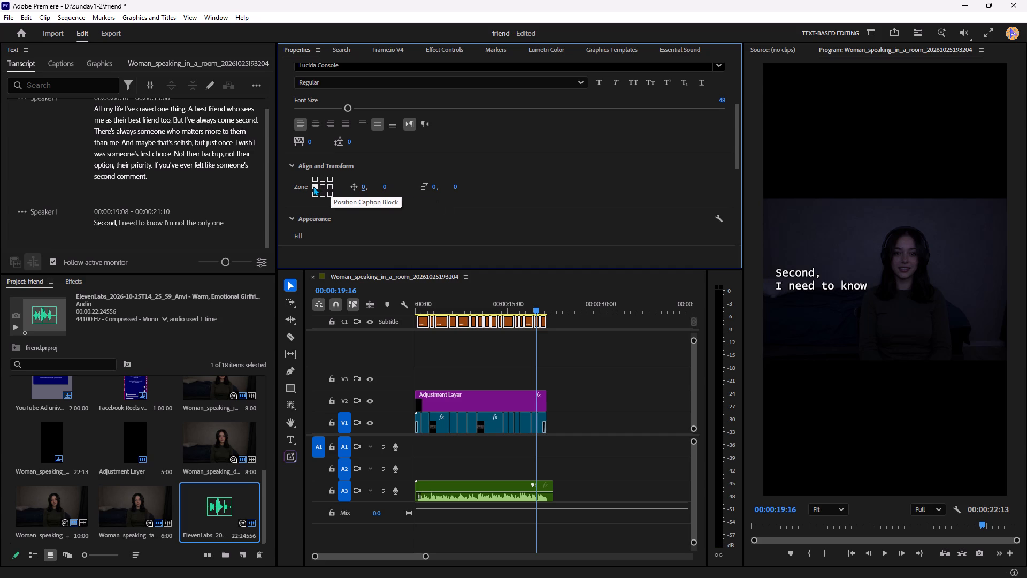
Set the selected captions' horizontal position offset to 36 and their font size to 44.
left_click_drag(363, 186, 368, 186)
left_click_drag(368, 186, 388, 191)
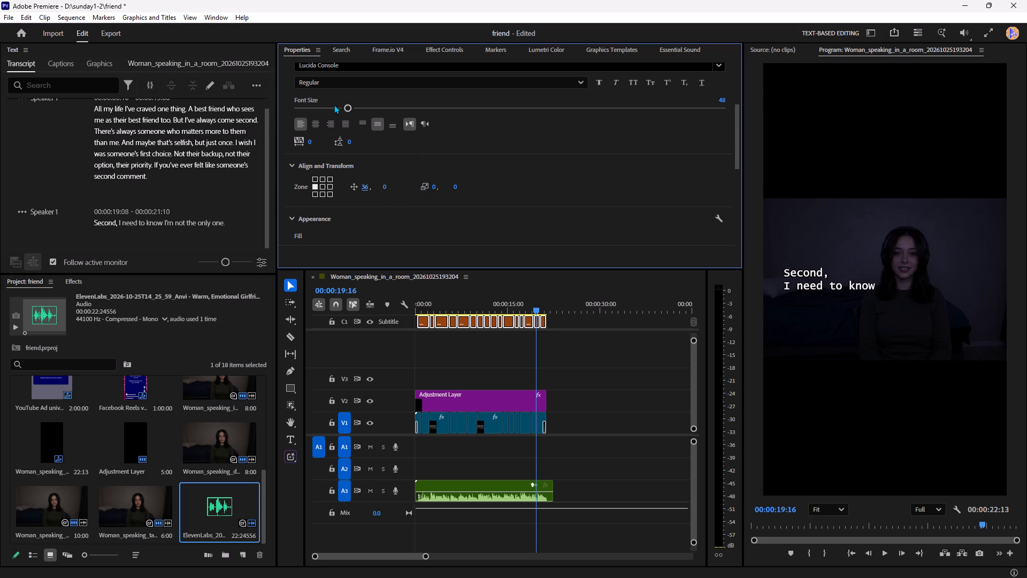
left_click(349, 109)
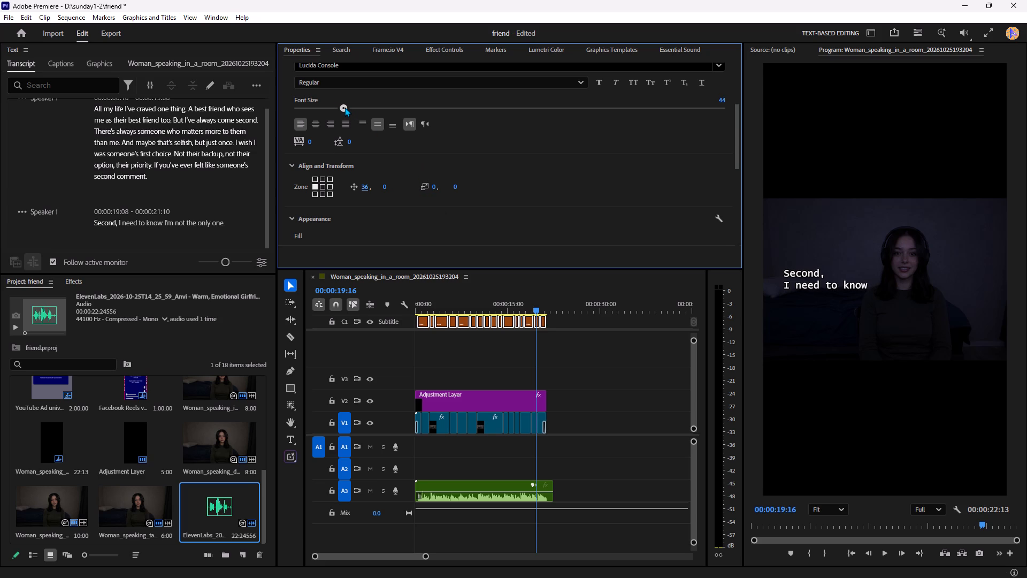
Return the playhead to the start of the sequence and search the effects library for "word by word".
left_click_drag(440, 309, 320, 306)
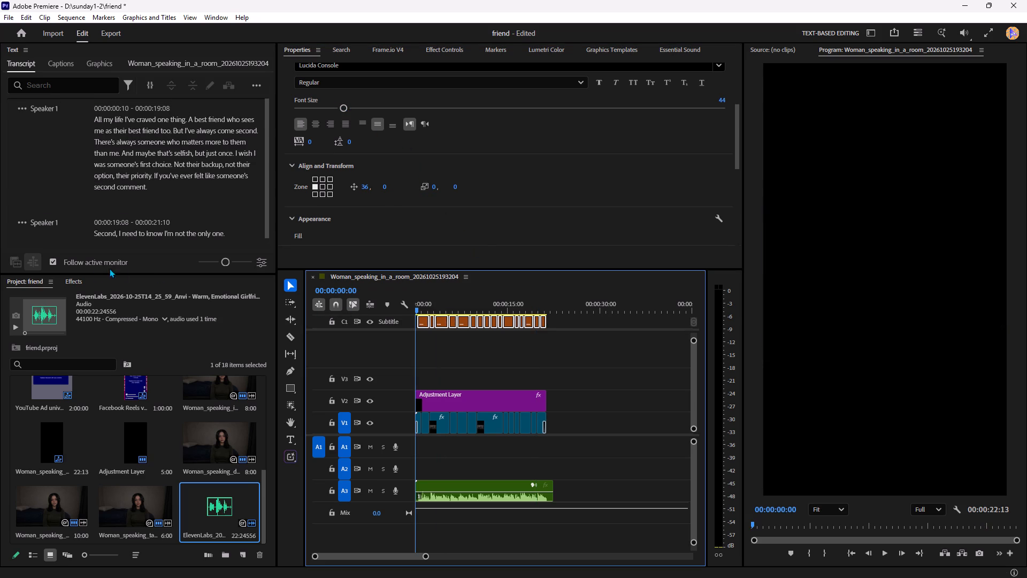
left_click(75, 284)
left_click(54, 299)
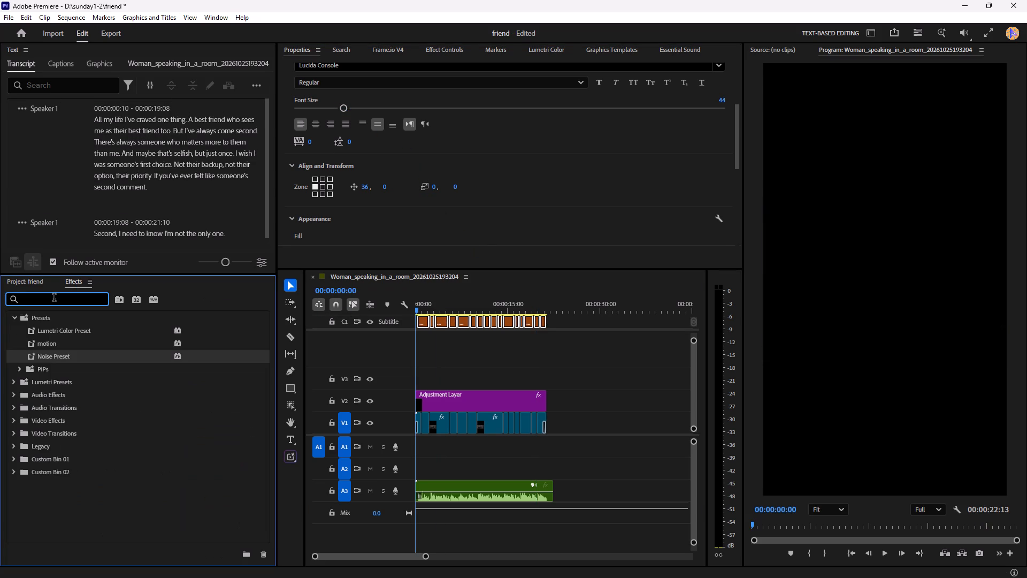
type("word")
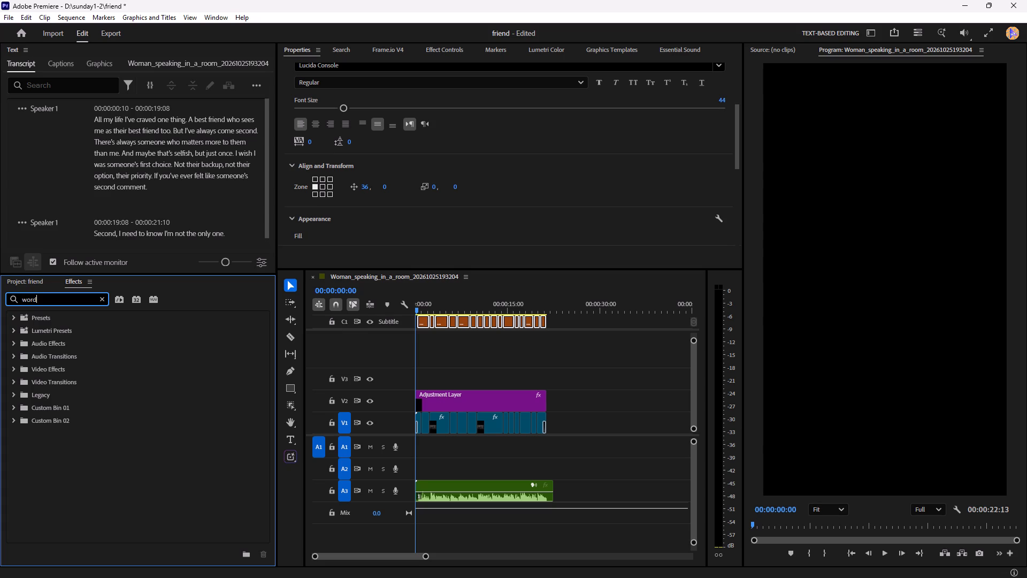
key("space")
type("by")
key("space")
type("word")
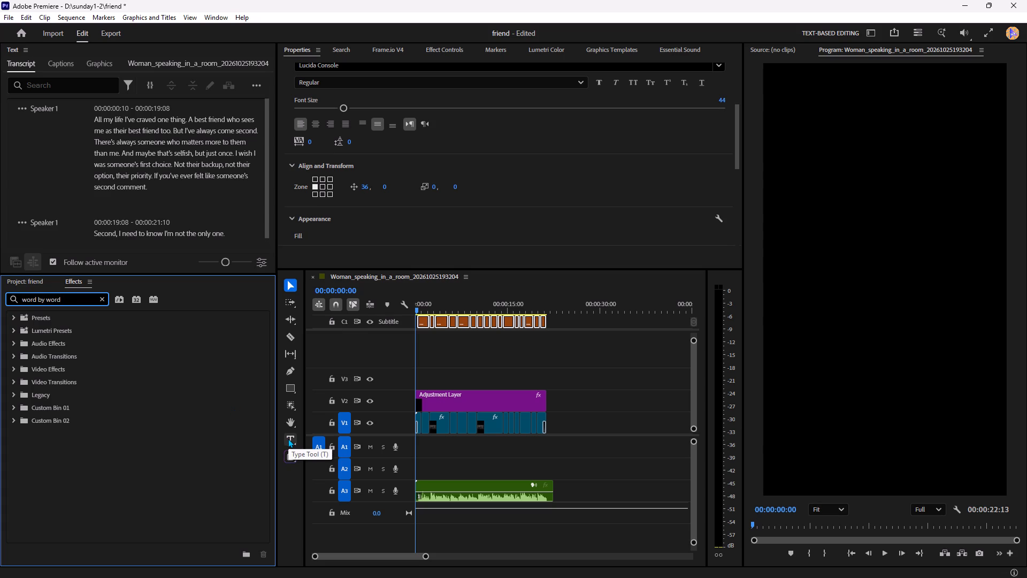
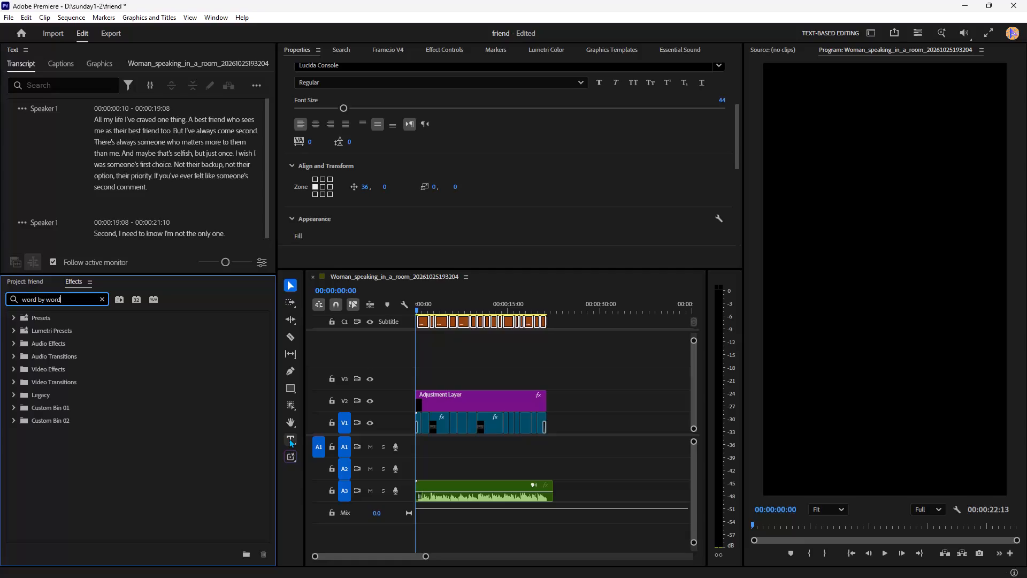
Clear the "word by word" search from the effects library.
key("ctrl+shift+z")
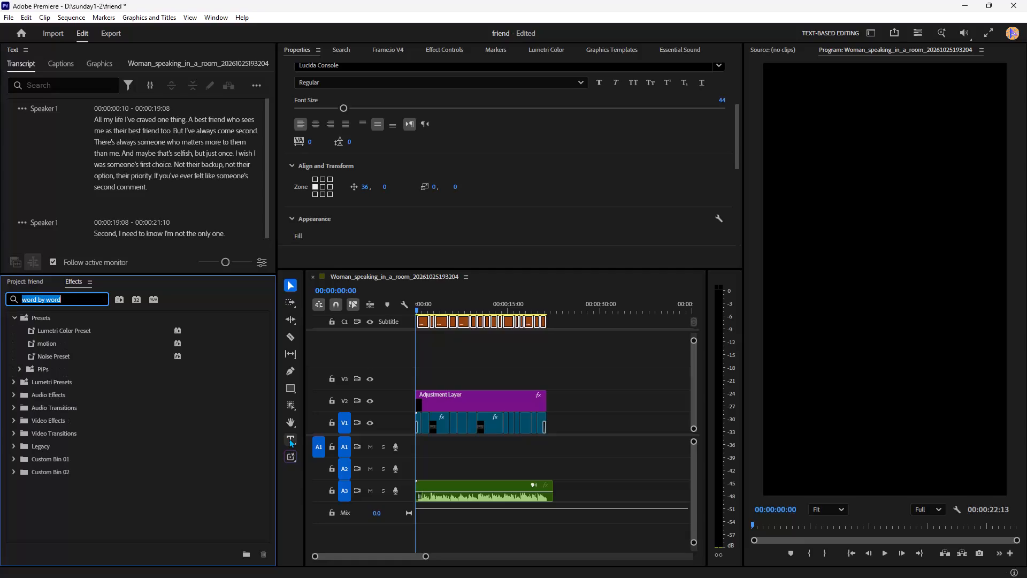
key("ctrl+shift+z")
key("ctrl+shift+z")
key("ctrl+shift+z")
key("ctrl+shift+z")
key("ctrl+shift+z")
key("ctrl+shift+z")
Select all the double-line captions on track C1 and delete them.
left_click(447, 367, "ctrl")
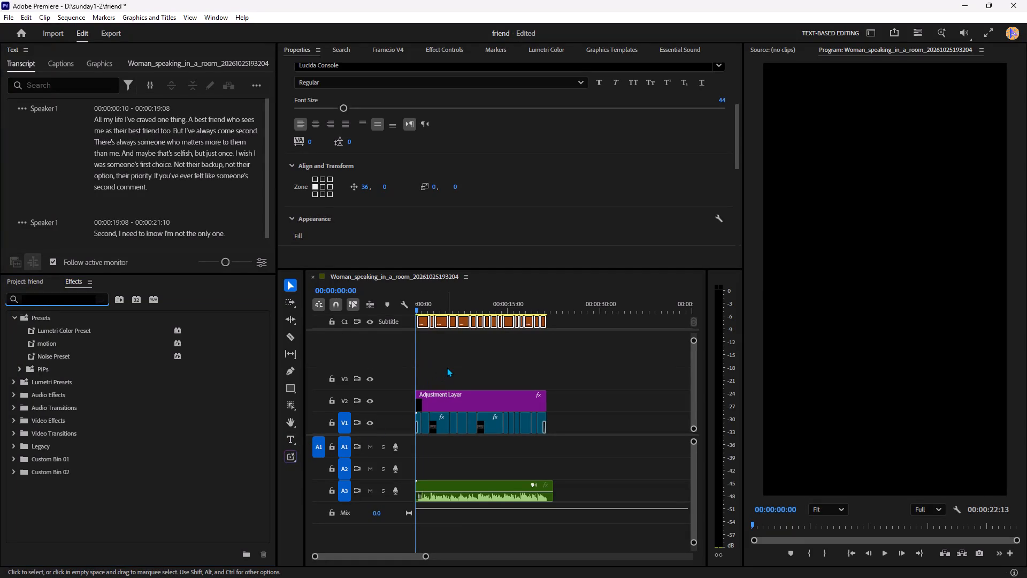
key("ctrl+shift+z")
key("ctrl+shift+z")
key("ctrl+shift+z")
left_click(452, 339)
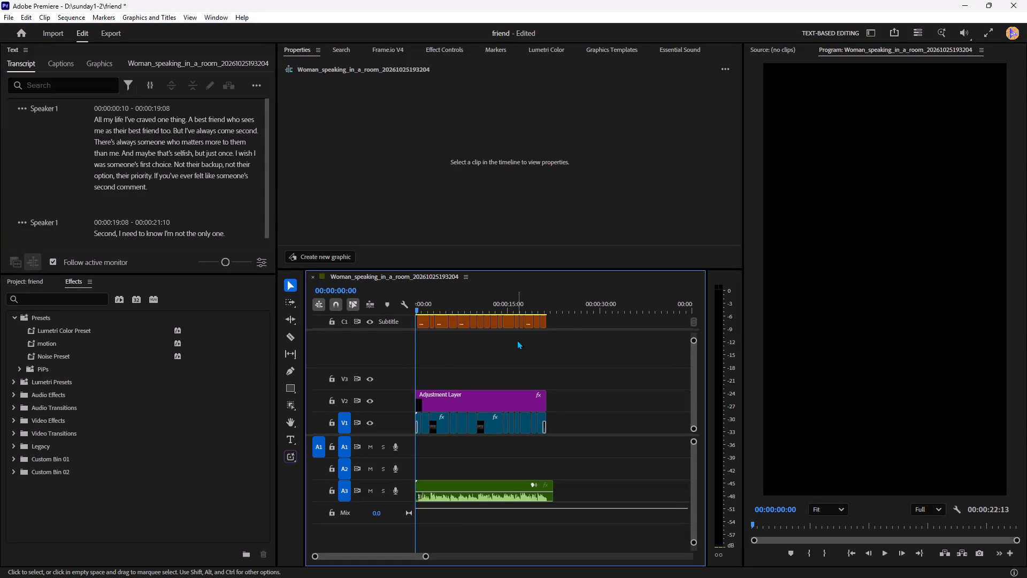
left_click_drag(571, 334, 271, 303)
key("BackSpace")
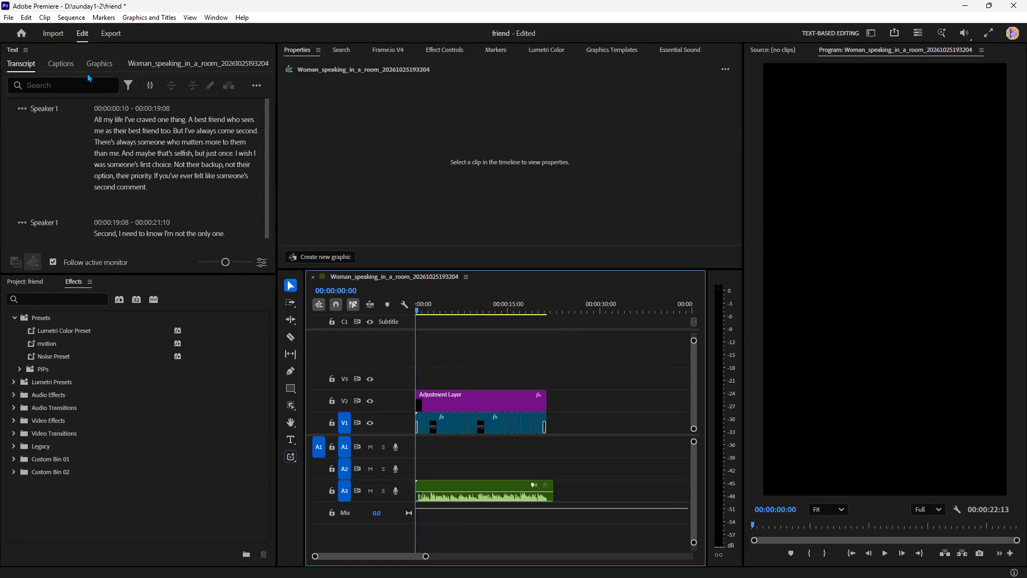
Create new captions from the transcript in single-line layout, with maximum length 20 characters and minimum duration 2 seconds.
left_click(258, 83)
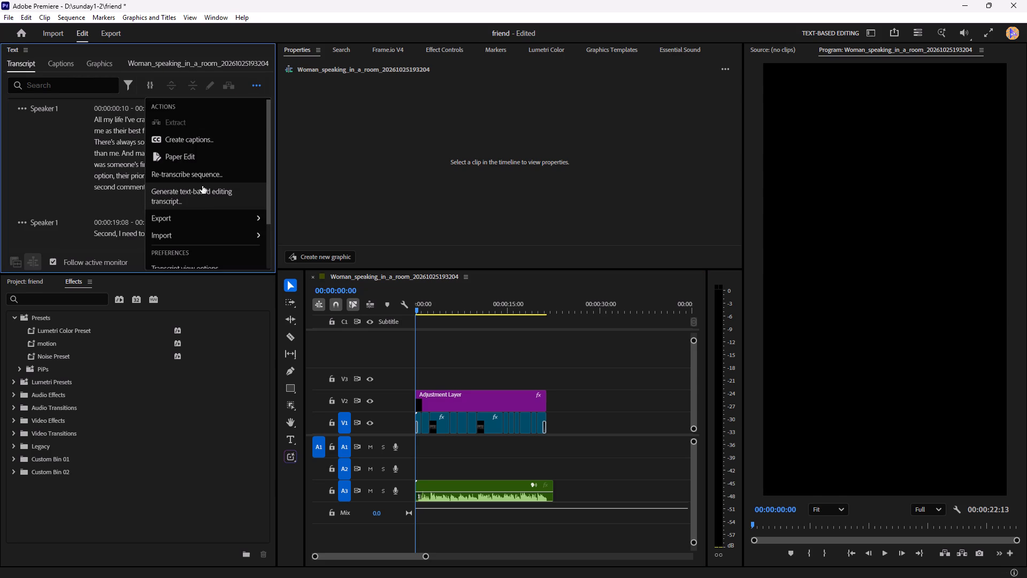
left_click(196, 147)
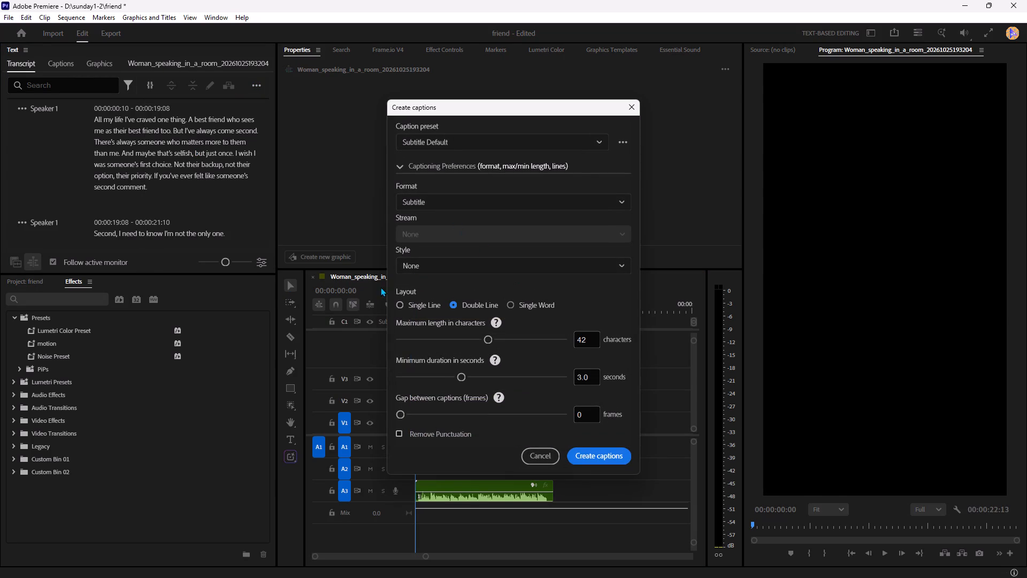
left_click(399, 302)
left_click_drag(587, 339, 531, 343)
key("2")
key("0")
left_click_drag(592, 380, 534, 375)
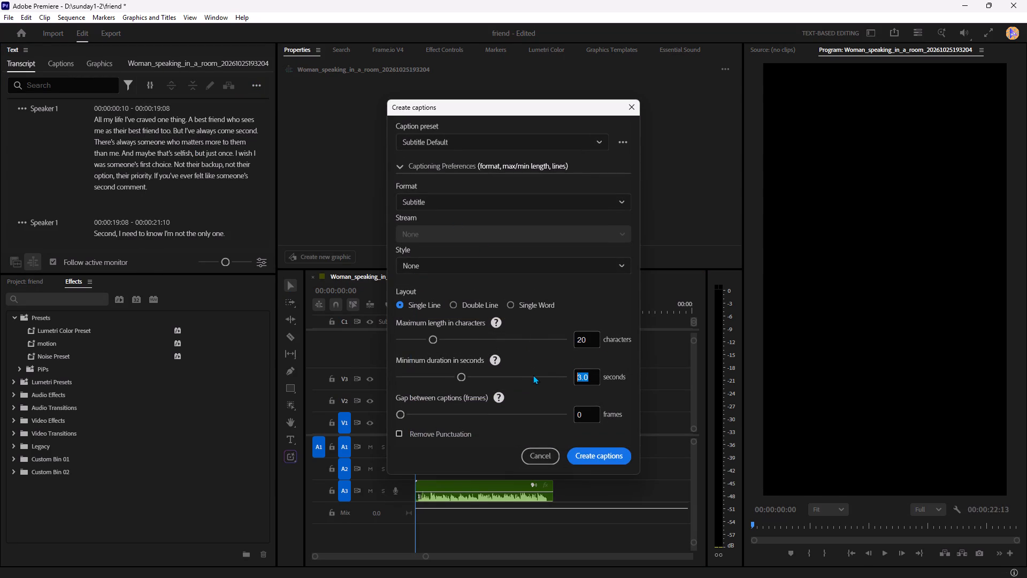
key("2")
left_click(555, 351)
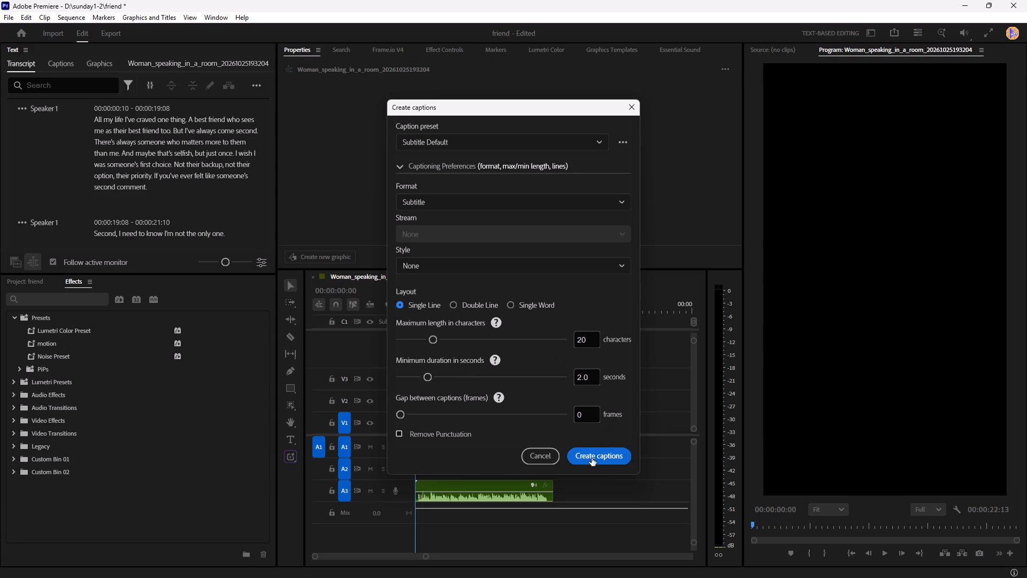
left_click(592, 458)
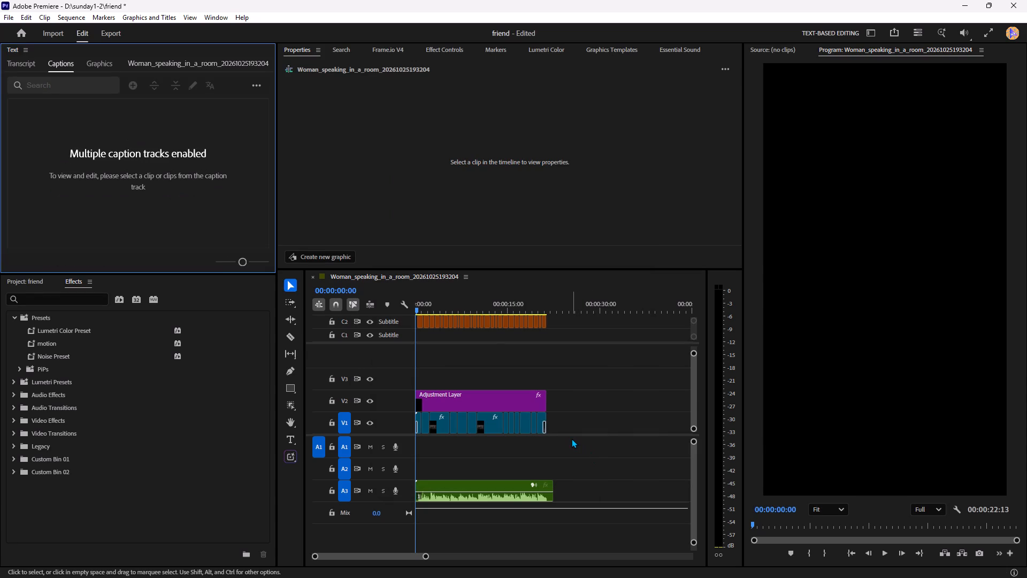
Play to the first new caption, select all the captions on track C2, and set their font size to 39.
key("space")
key("space")
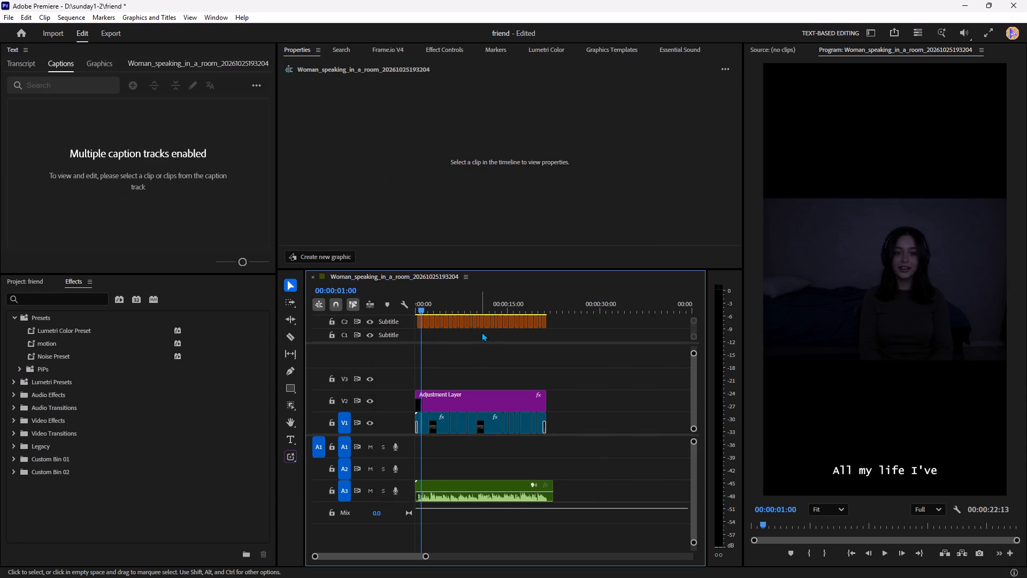
left_click_drag(574, 332, 235, 285)
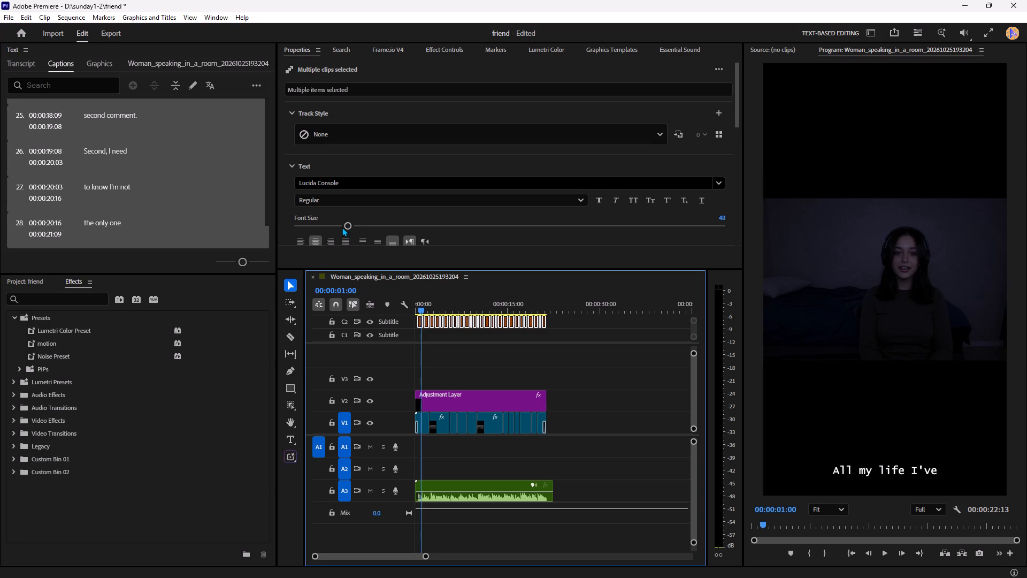
left_click_drag(344, 226, 335, 226)
Set the selected captions' font to Articulat CF in the Thin Oblique style and apply All Caps.
left_click(361, 185)
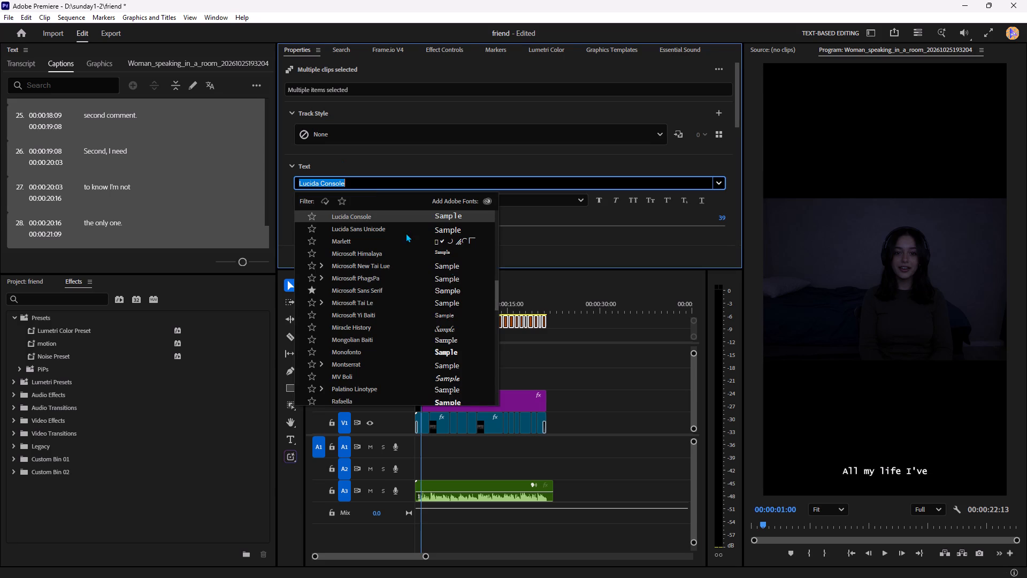
left_click_drag(497, 293, 508, 170)
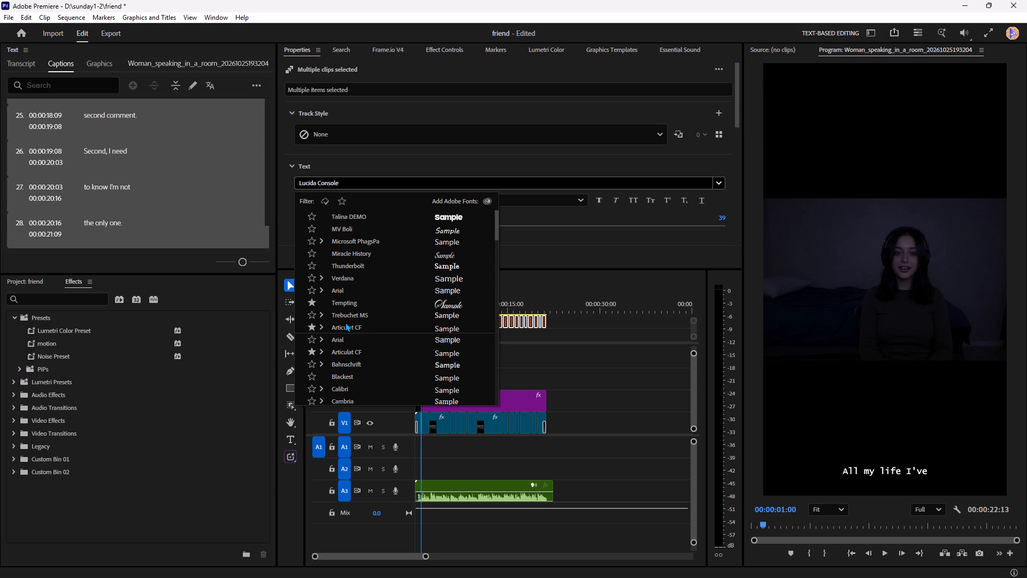
scroll(346, 322, "down", 8)
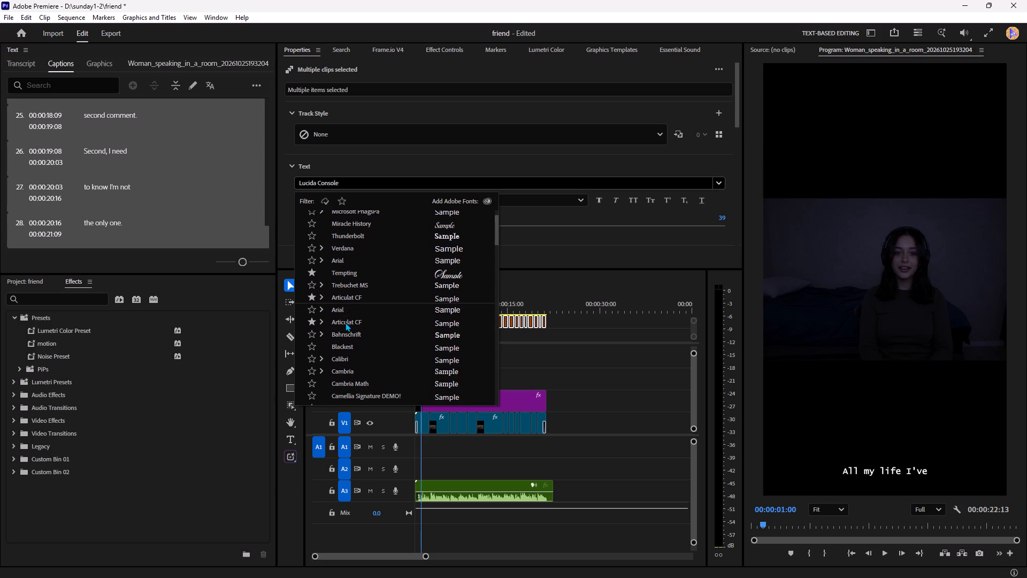
scroll(346, 322, "up", 1)
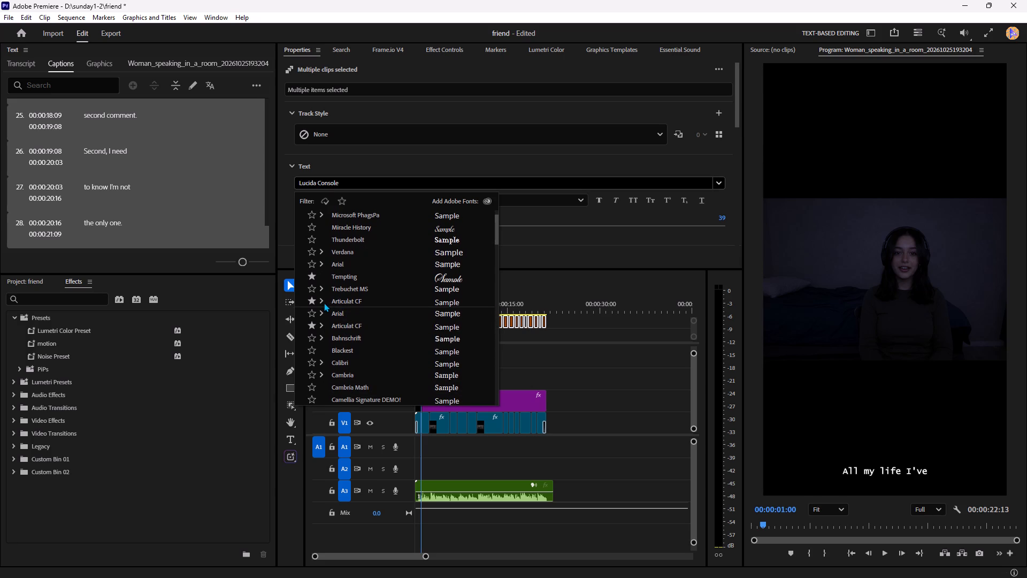
left_click(324, 302)
left_click(335, 300)
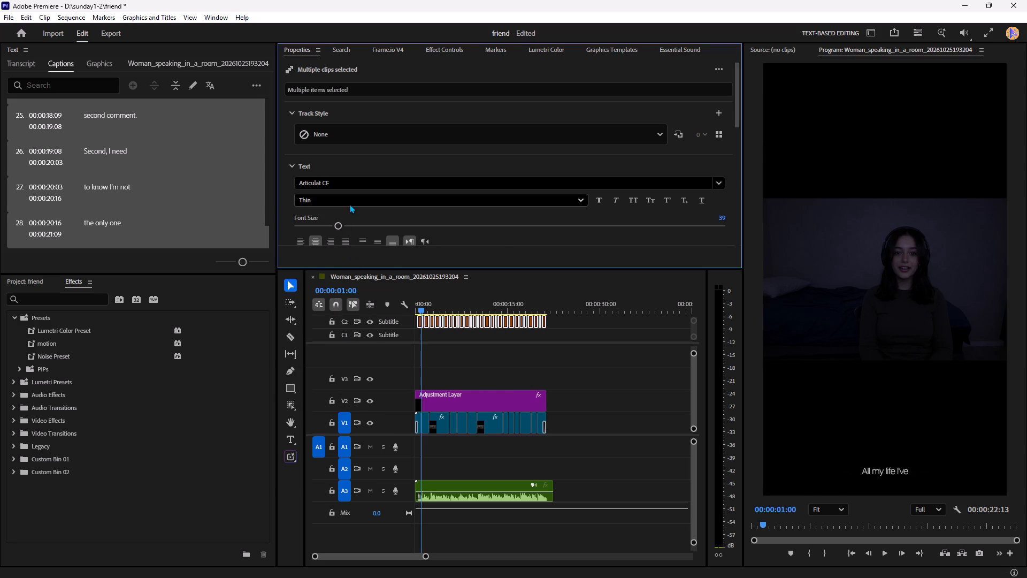
left_click(350, 204)
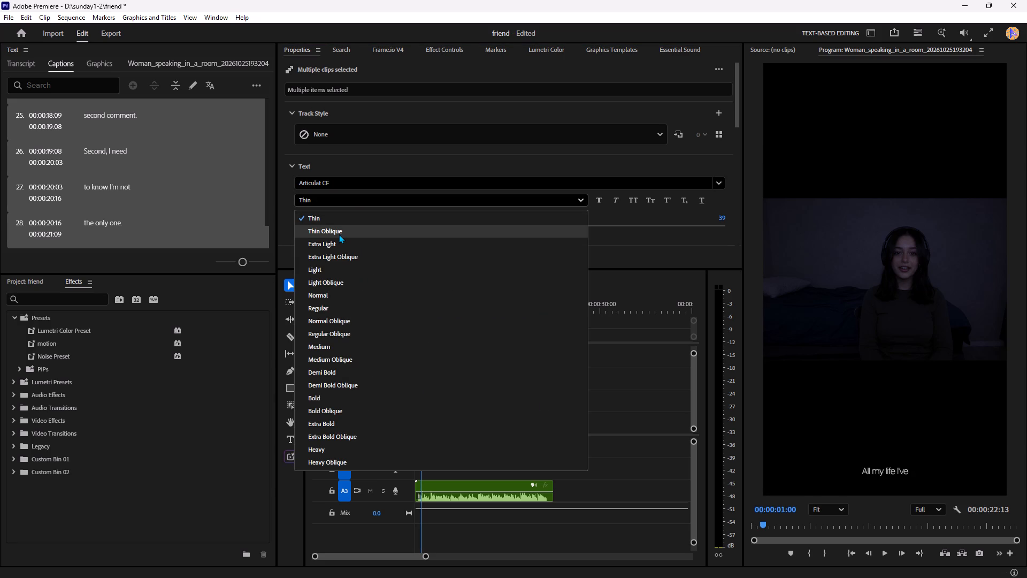
left_click(339, 234)
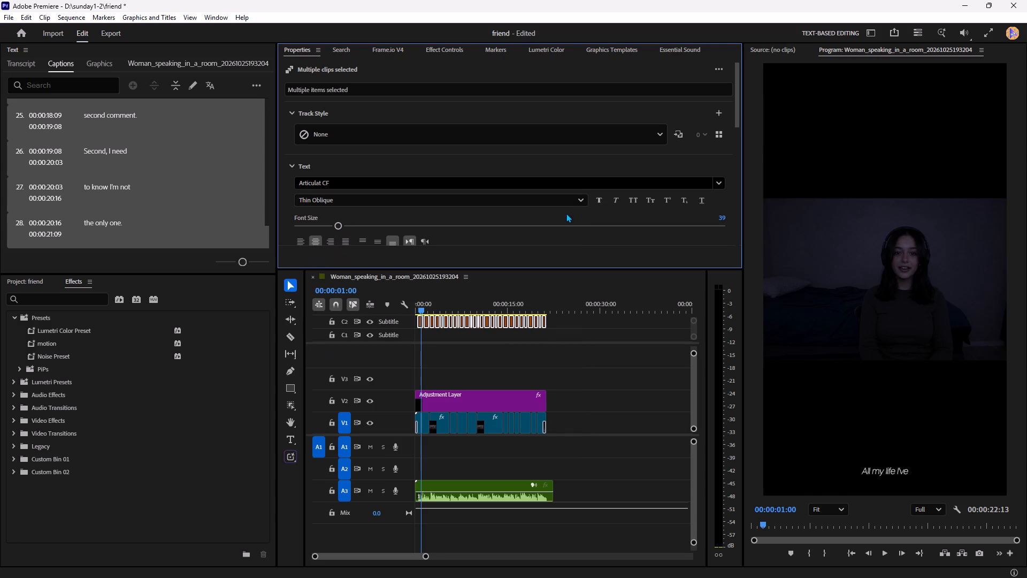
left_click(629, 199)
Set the selected captions' letter tracking to 53.
scroll(450, 235, "down", 8)
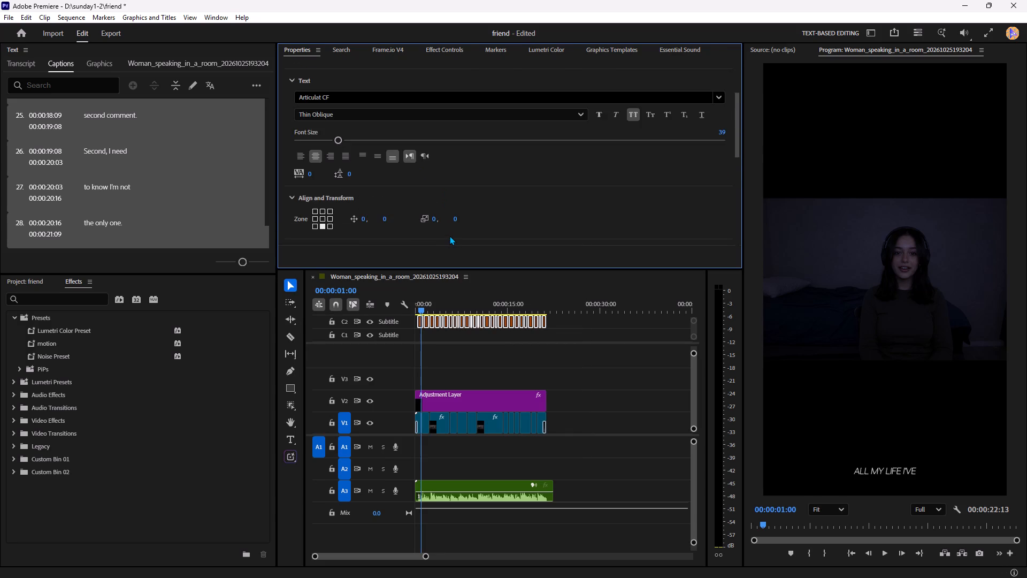
scroll(404, 229, "down", 4)
left_click_drag(309, 132, 340, 135)
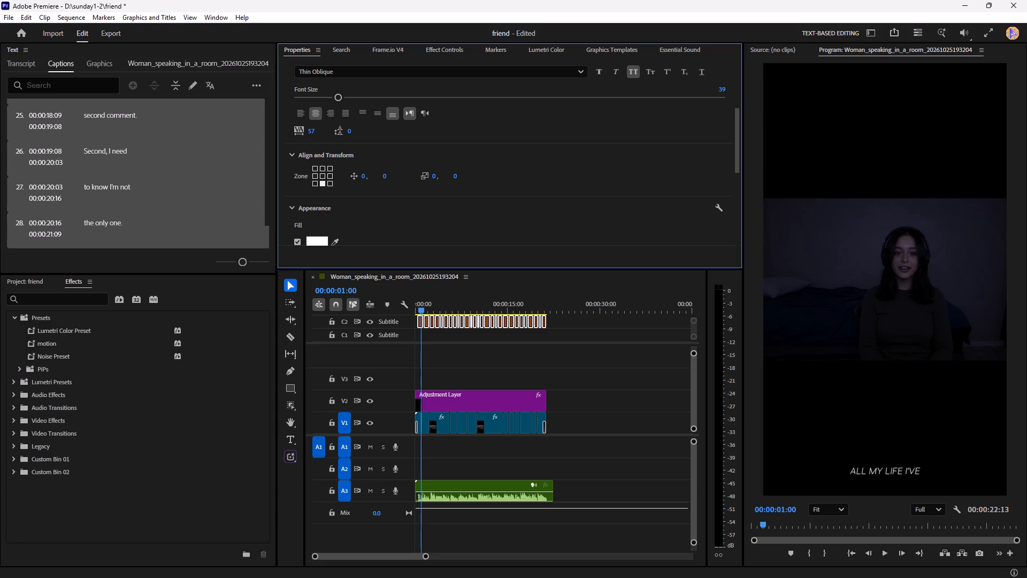
left_click_drag(340, 135, 338, 135)
left_click(349, 131)
Place the caption block in the centre zone of the frame with position offsets of 81 horizontally and 102 vertically.
left_click(324, 174)
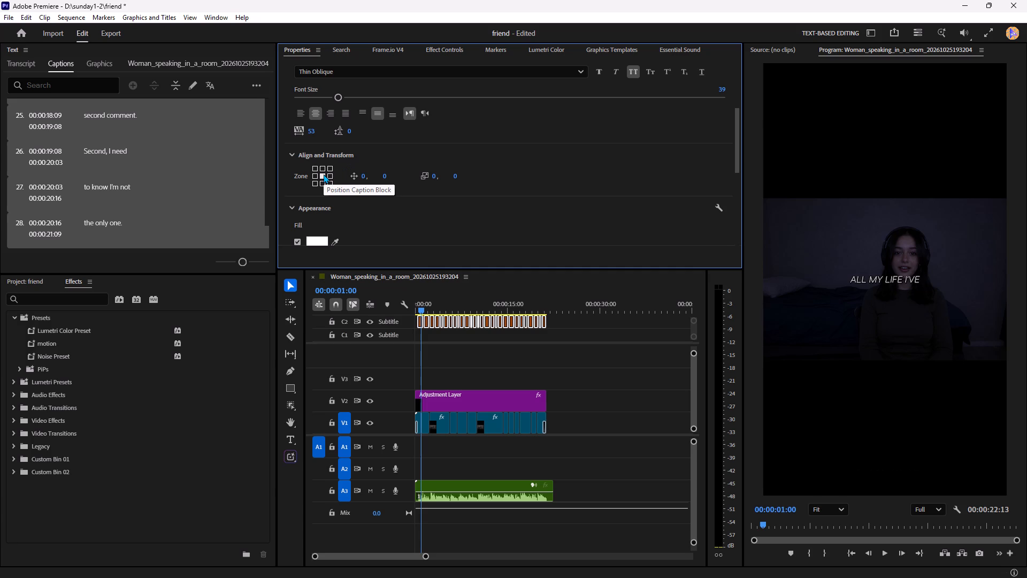
left_click_drag(362, 174, 366, 175)
left_click_drag(366, 175, 410, 174)
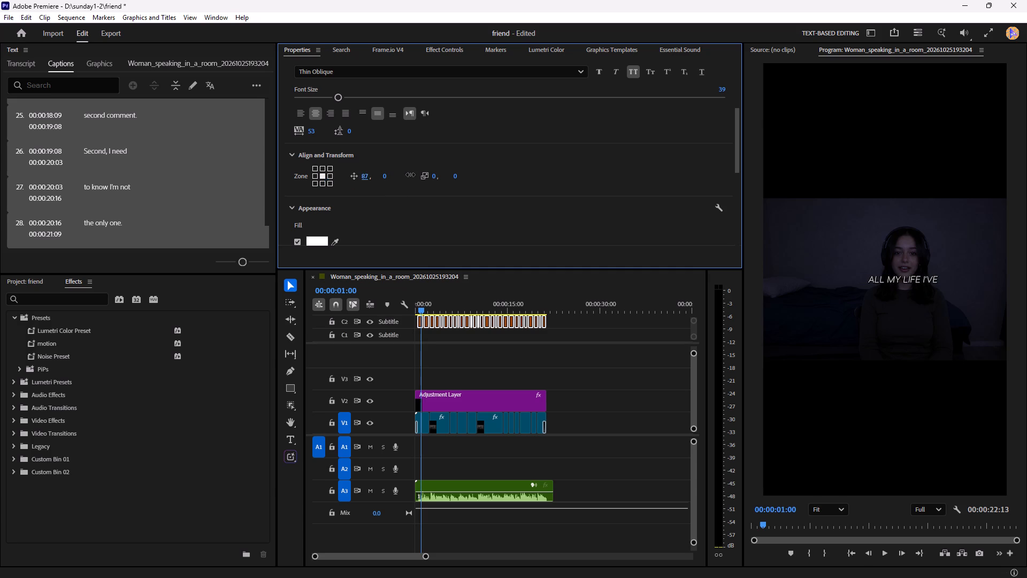
left_click_drag(410, 174, 425, 176)
left_click_drag(386, 173, 428, 165)
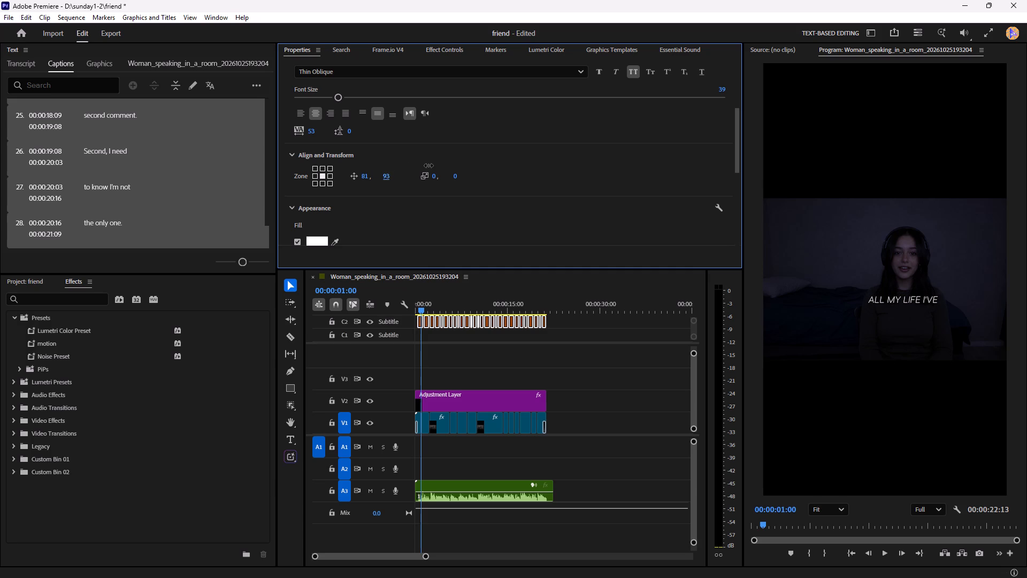
left_click_drag(428, 165, 442, 165)
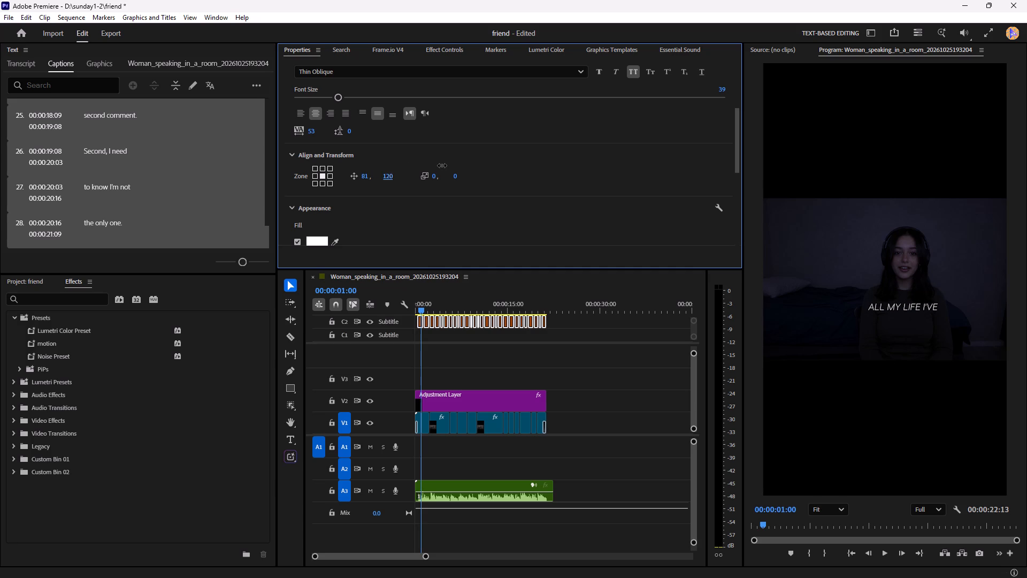
left_click_drag(442, 165, 433, 165)
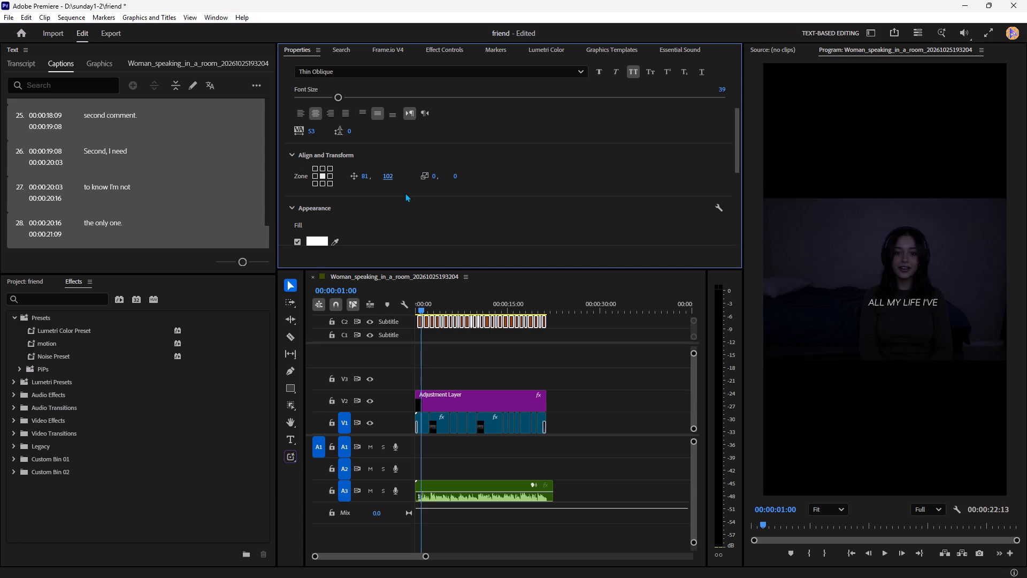
Play the captions from the start of the sequence and reduce their font size to 35.
left_click_drag(420, 307, 396, 301)
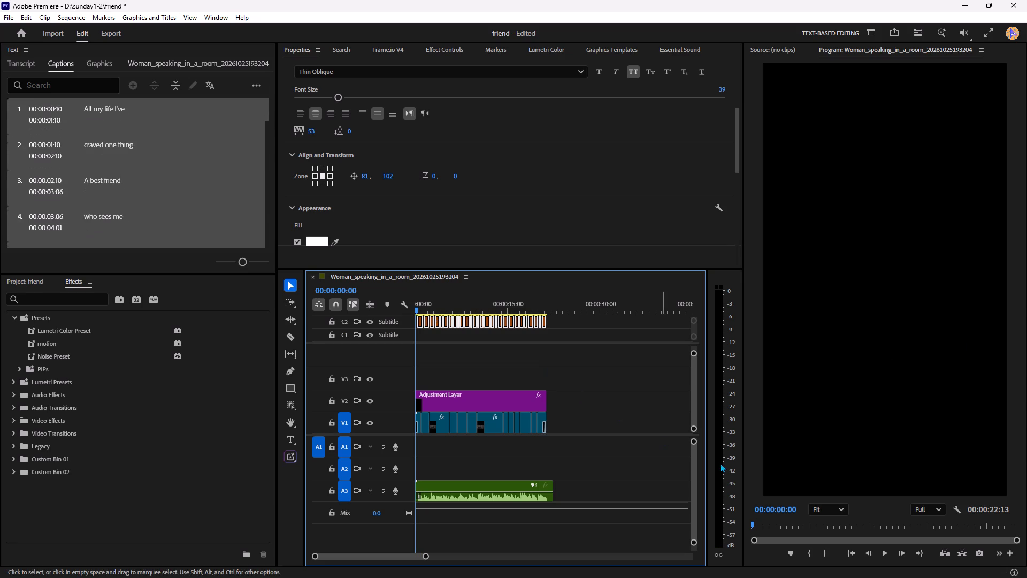
left_click(887, 552)
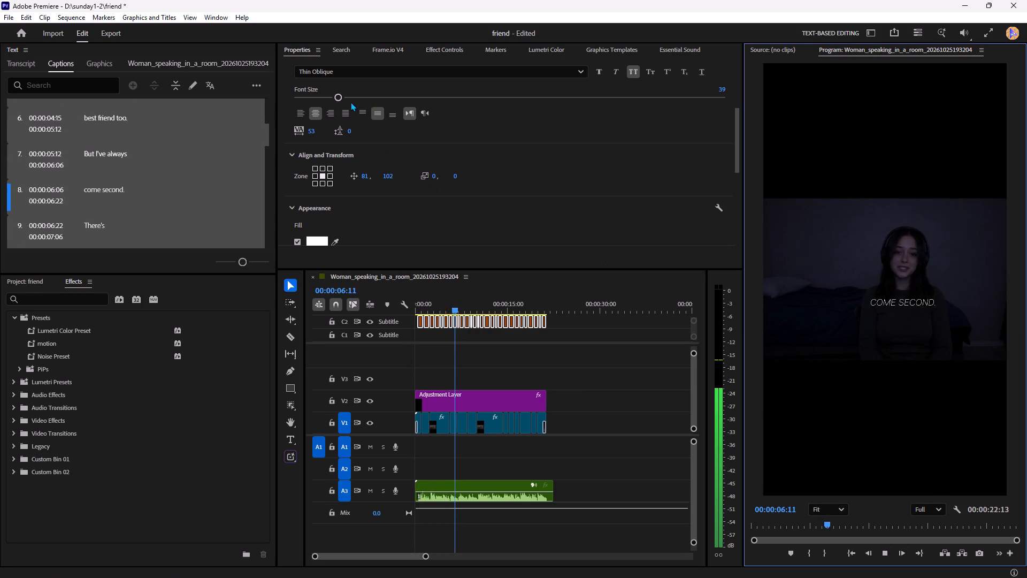
left_click(338, 96)
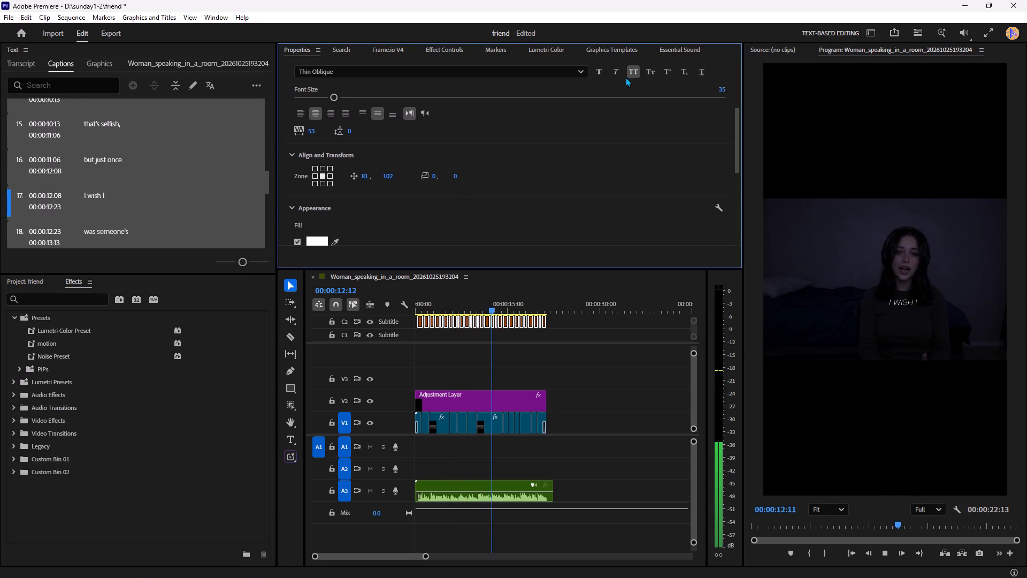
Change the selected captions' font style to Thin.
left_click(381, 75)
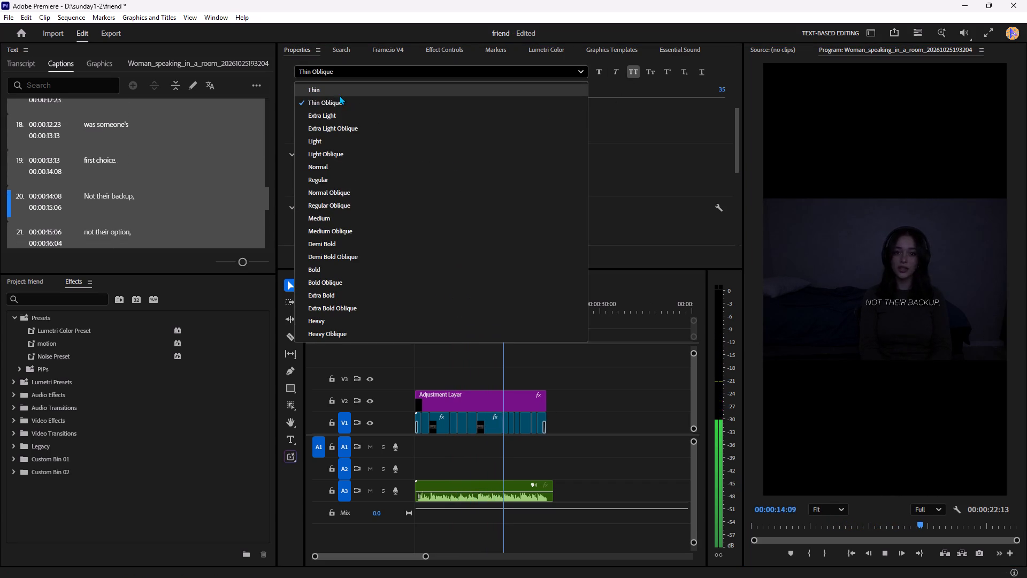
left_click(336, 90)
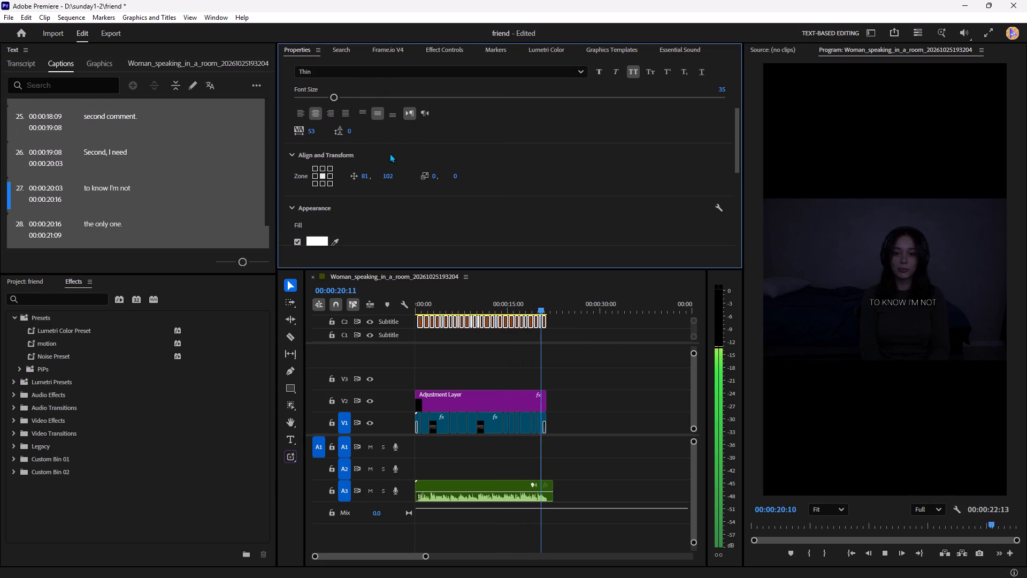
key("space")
Turn off the shadow on the selected captions.
scroll(397, 219, "down", 12)
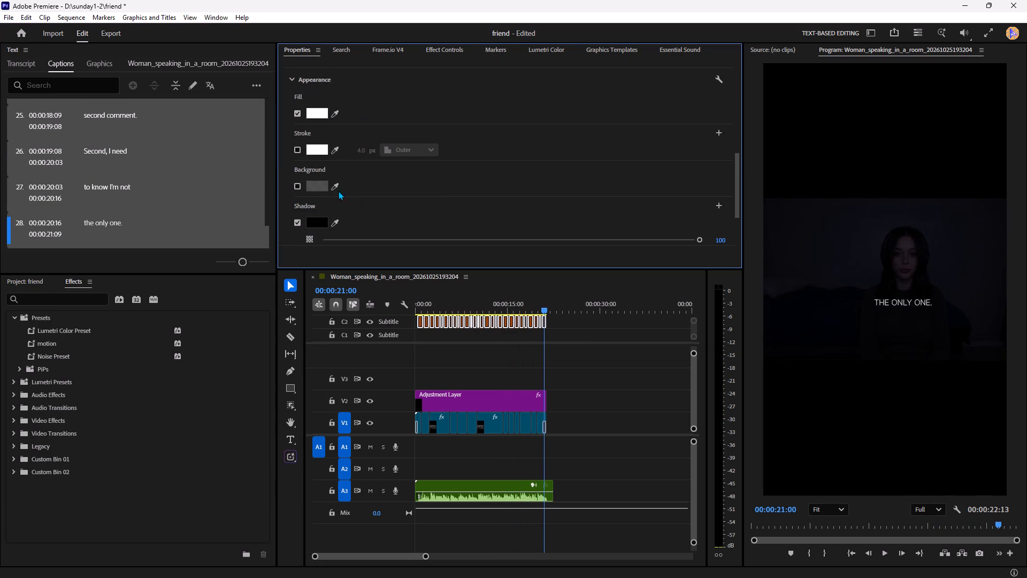
scroll(326, 189, "down", 4)
left_click(298, 178)
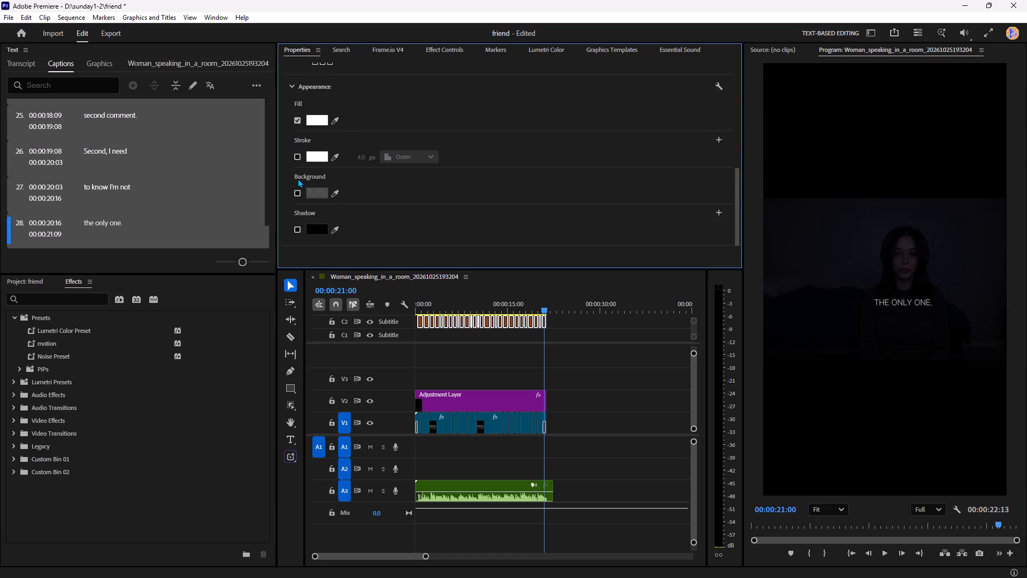
Play the captions from the start of the sequence and set their font size to 36.
key("space")
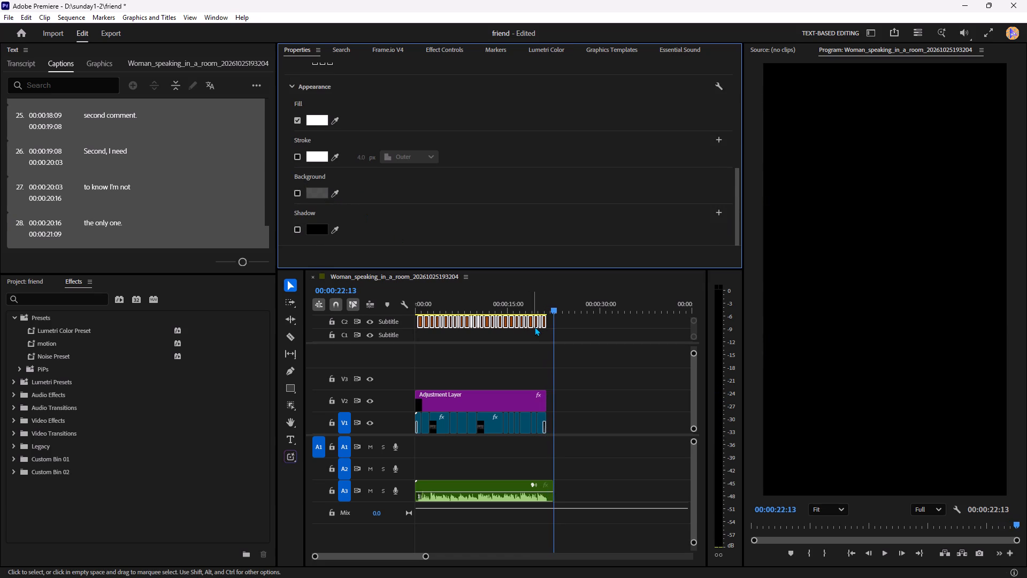
key("space")
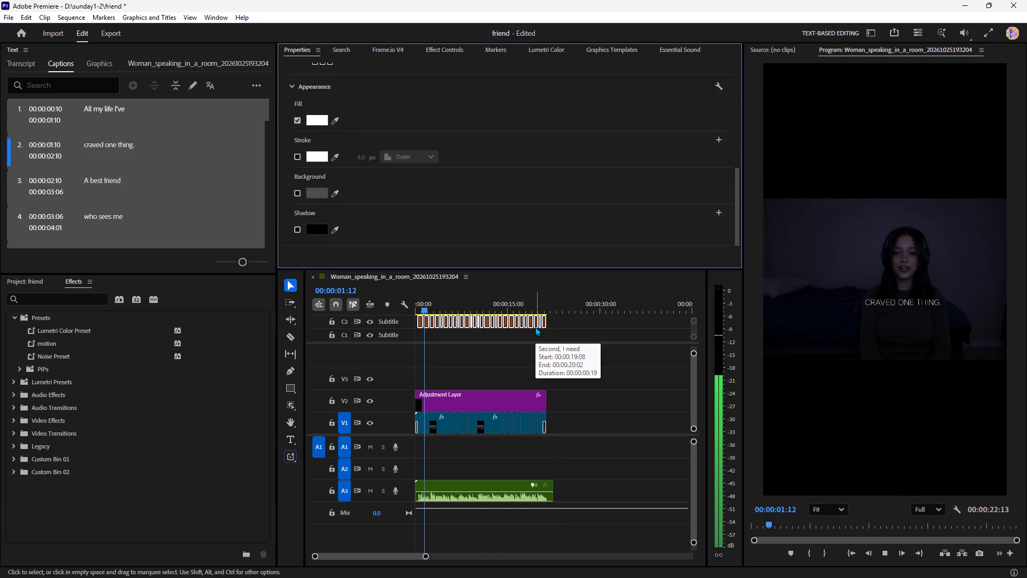
key("space")
key("space")
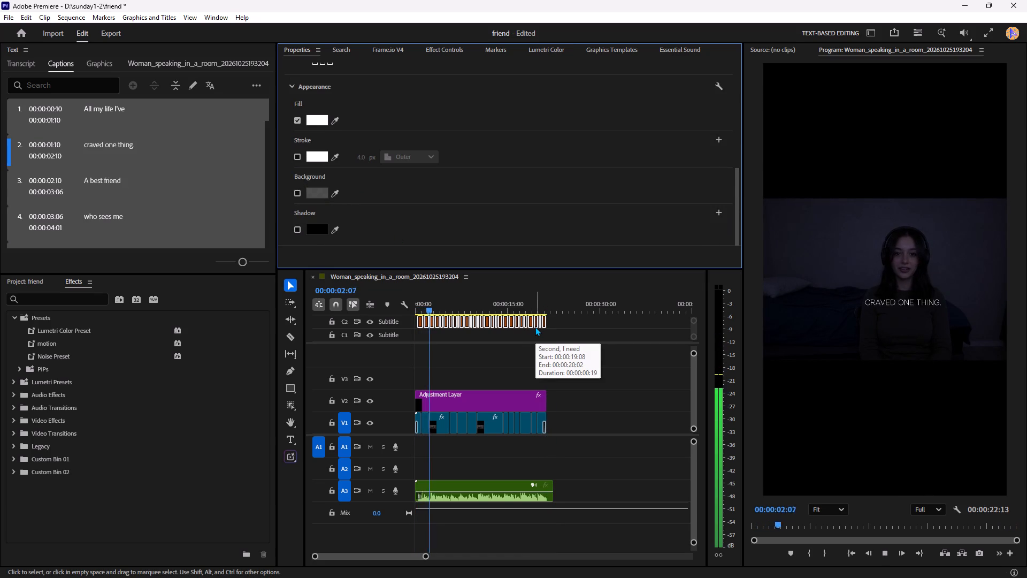
key("space")
scroll(625, 105, "up", 3)
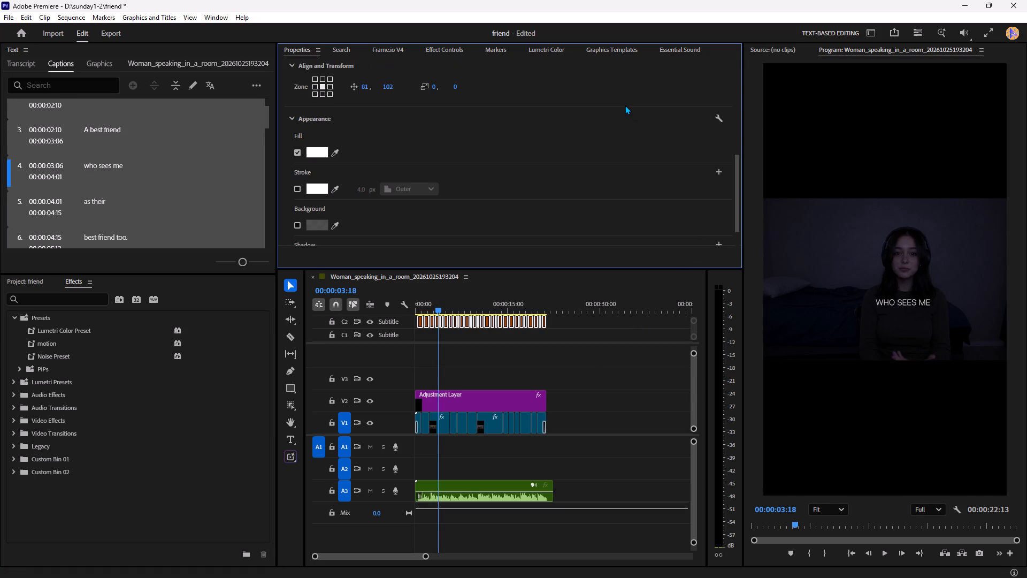
scroll(625, 105, "up", 9)
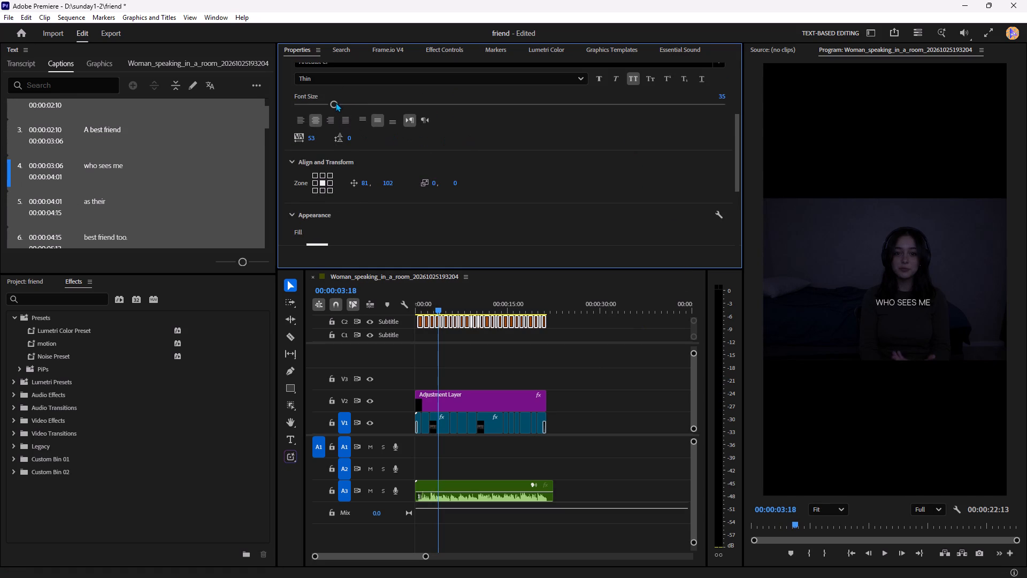
left_click(336, 102)
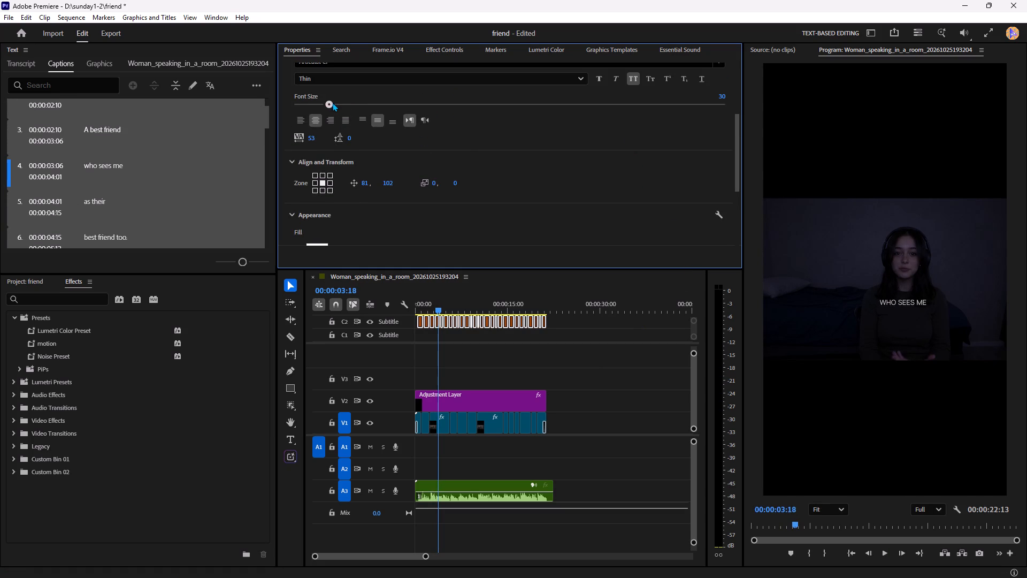
key("space")
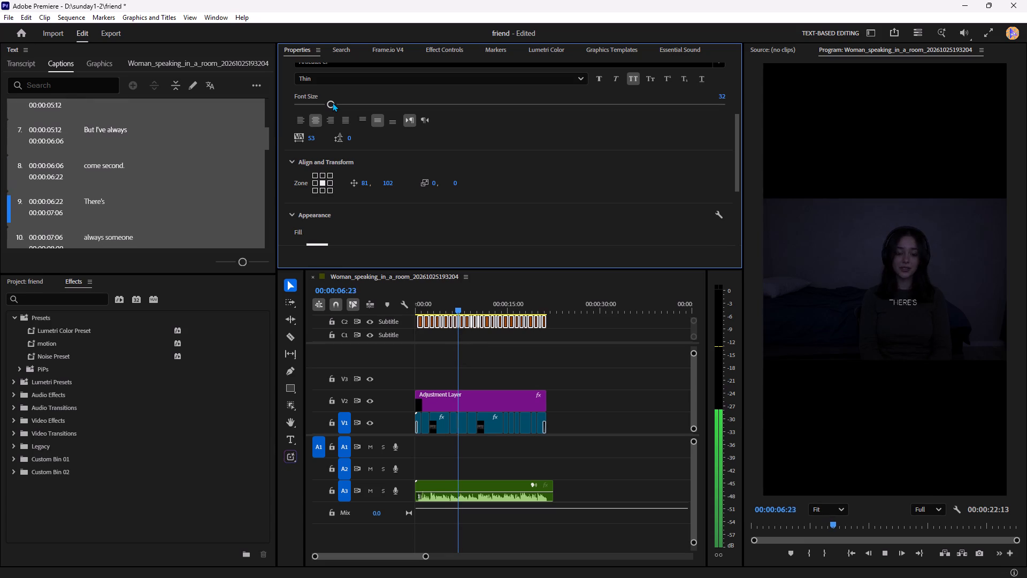
left_click_drag(333, 102, 337, 102)
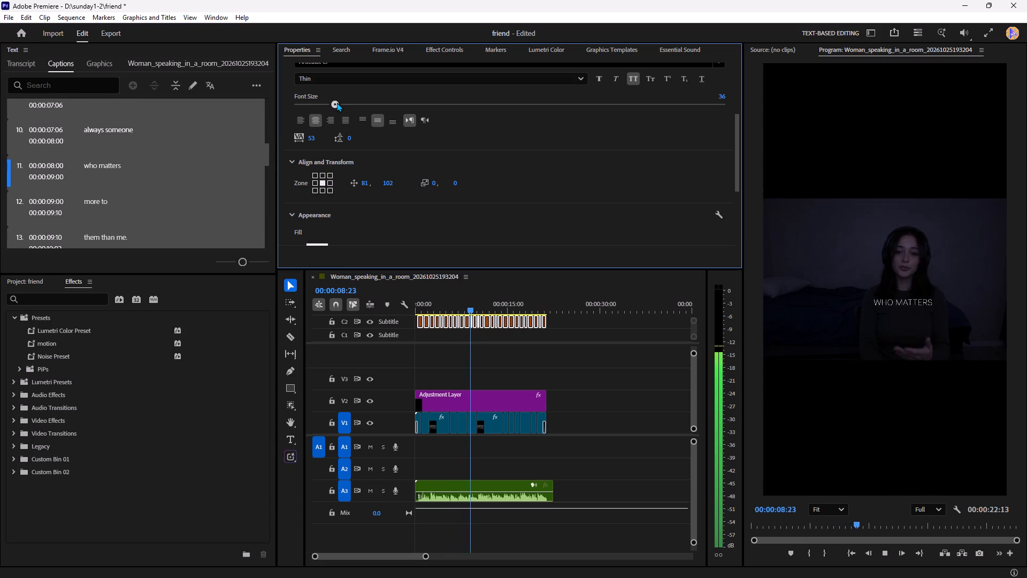
left_click_drag(337, 102, 338, 102)
key("space")
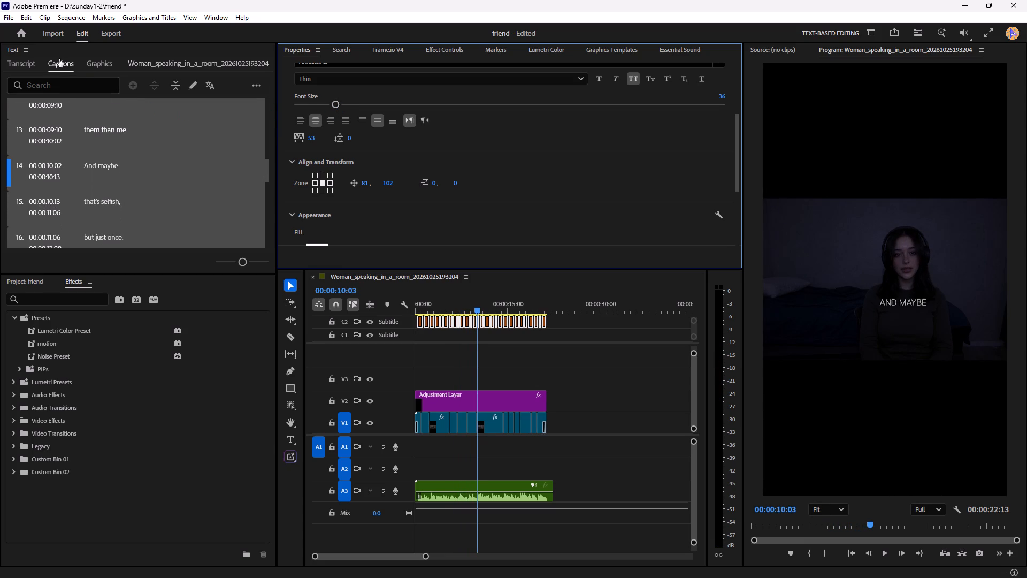
Show the sequence transcript and set the selected captions' font style to Thin Oblique.
left_click(29, 66)
left_click(454, 80)
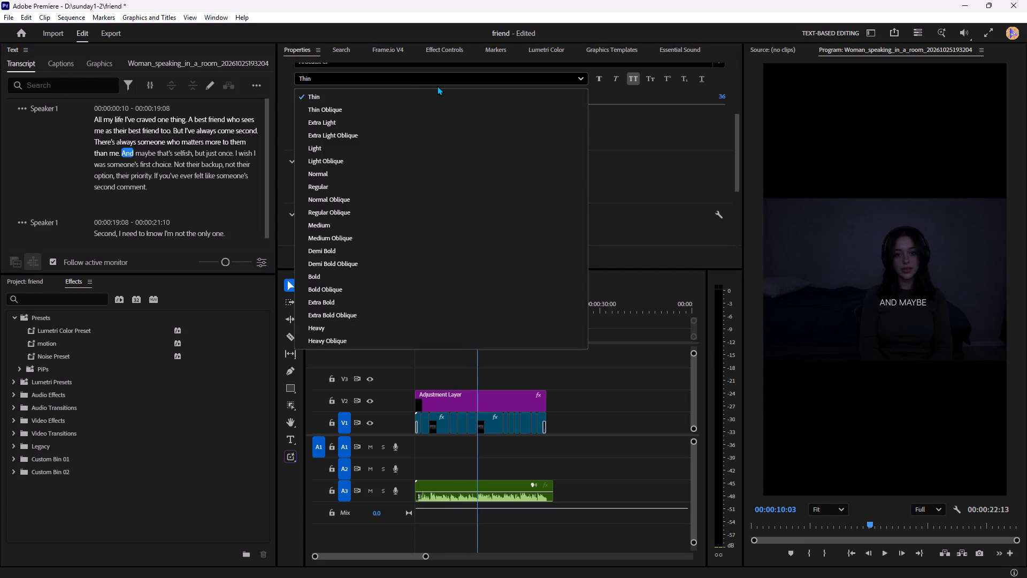
left_click(366, 106)
Deselect the captions, review the captioned video in full-screen playback, and return the playhead to the start of the sequence.
key("space")
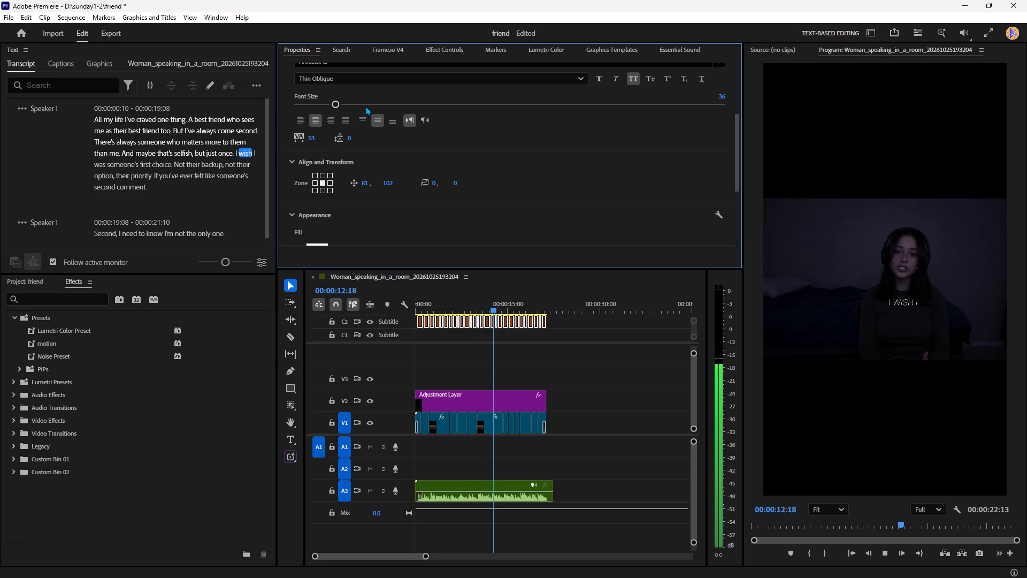
left_click(563, 370)
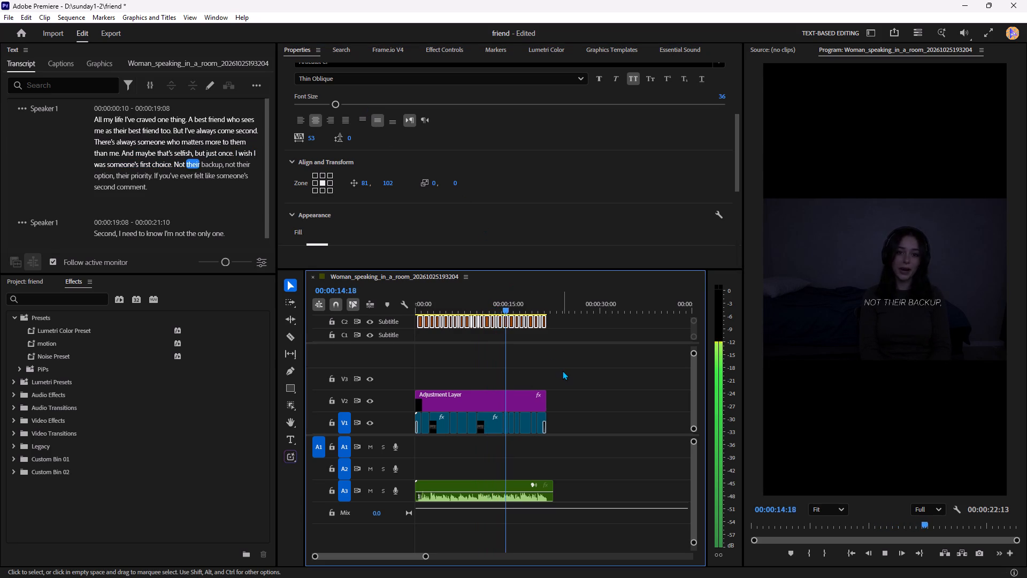
left_click(987, 36)
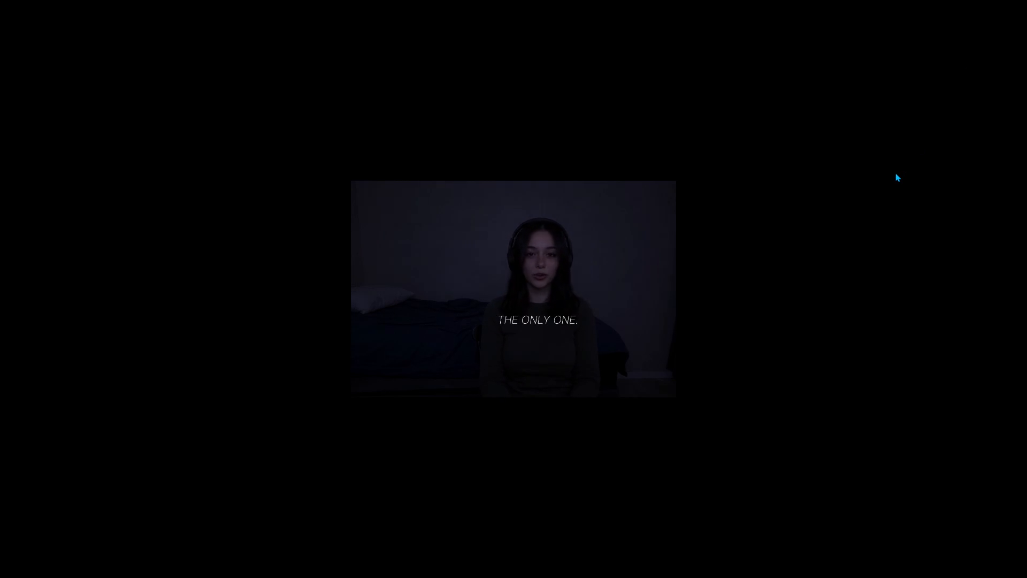
key("Escape")
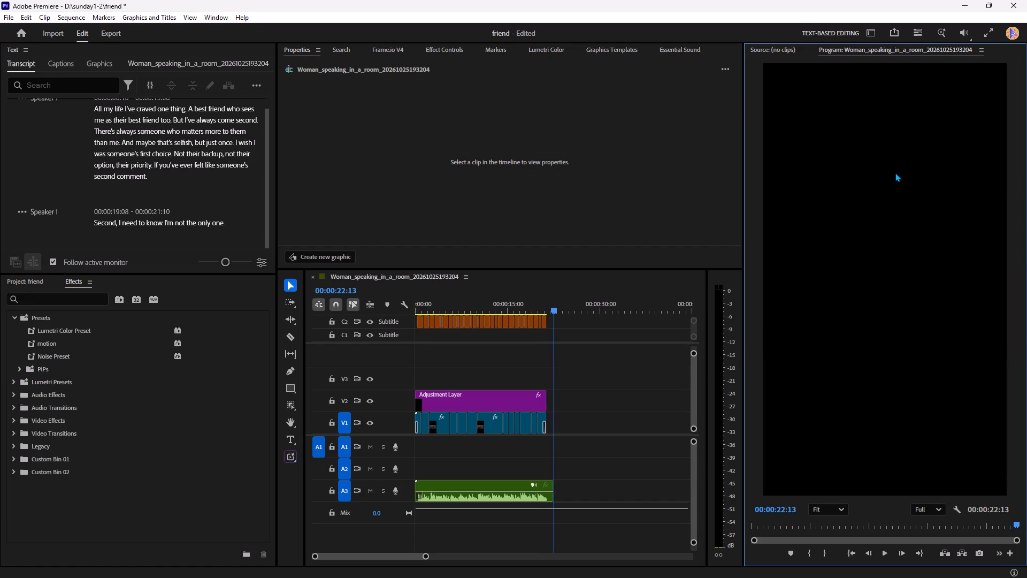
key("space")
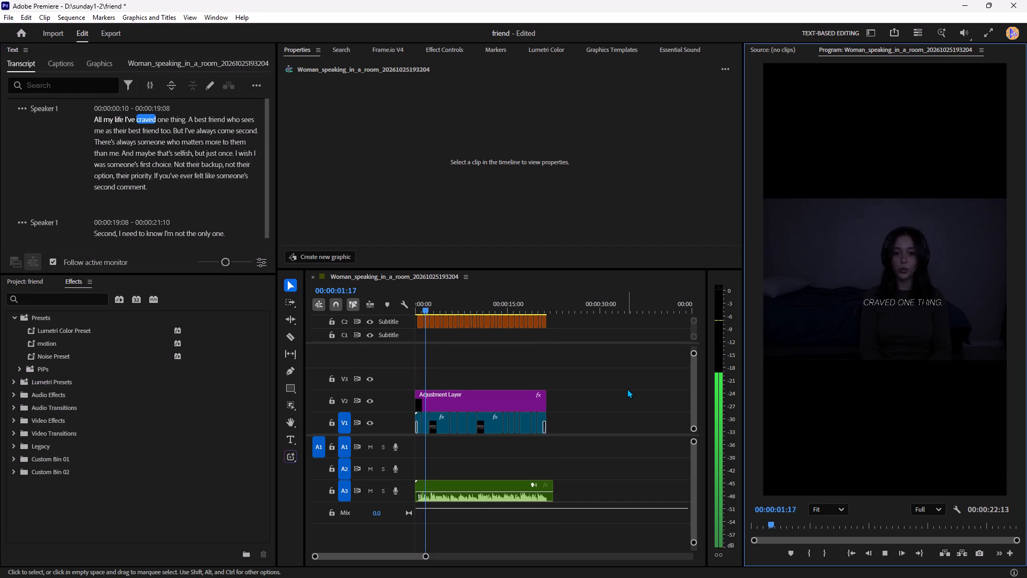
key("space")
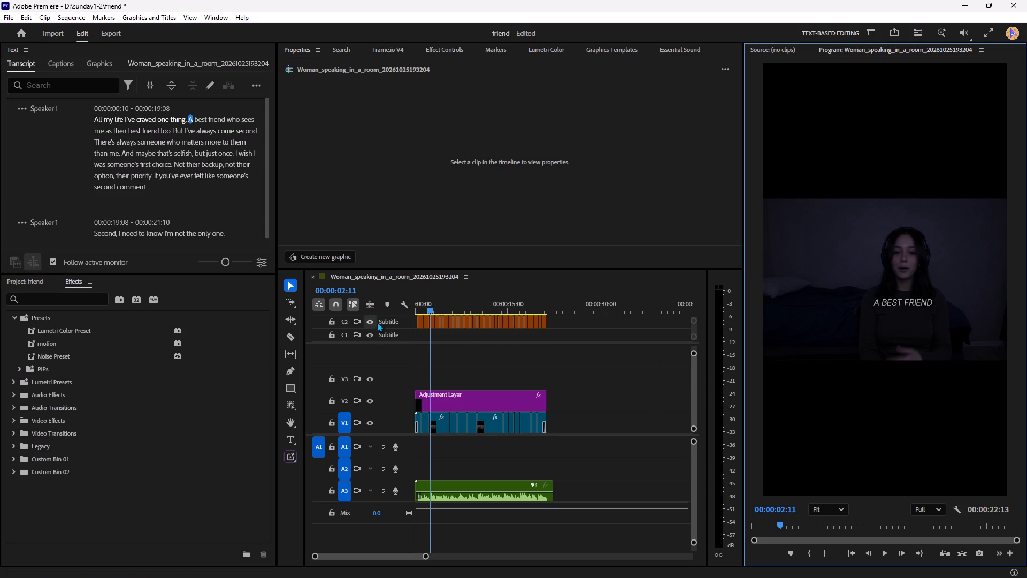
left_click_drag(427, 306, 396, 306)
key("ctrl+i")
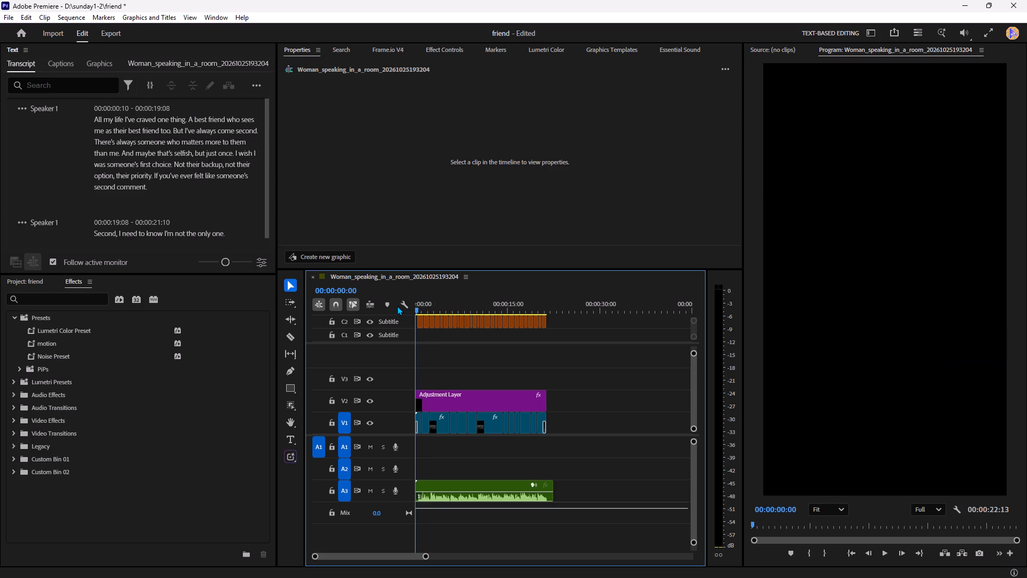
scroll(306, 202, "down", 1)
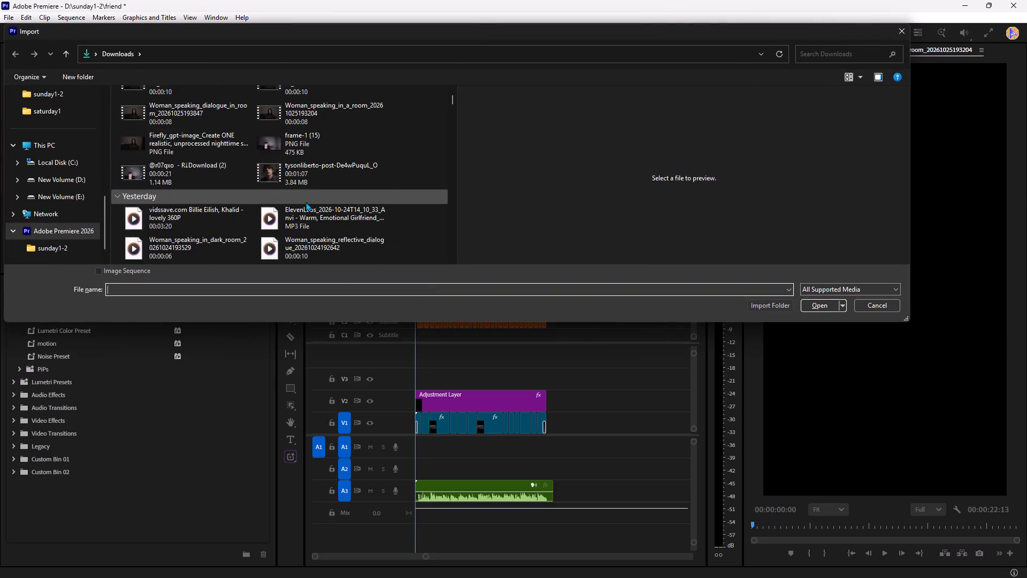
scroll(306, 202, "down", 3)
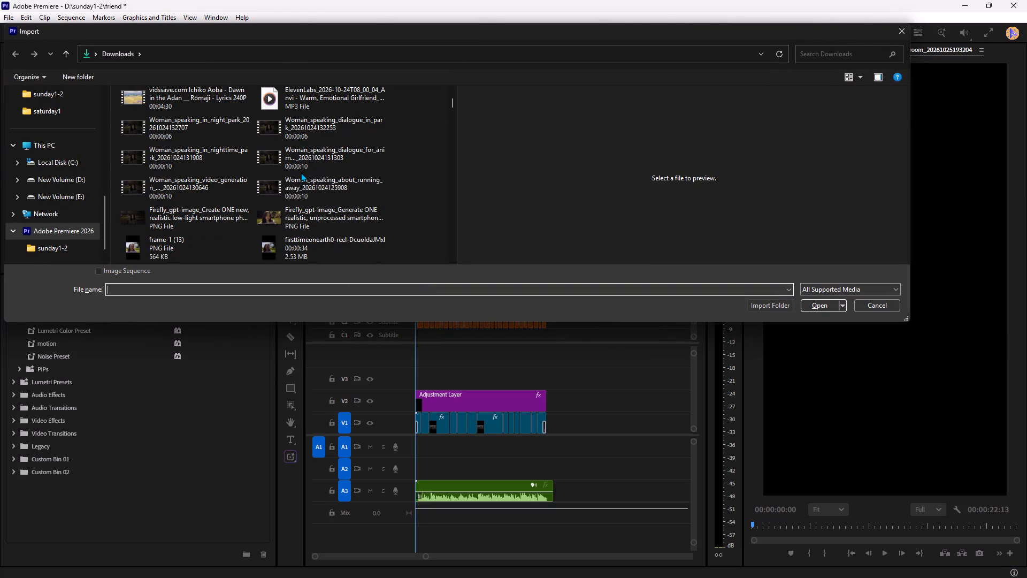
scroll(301, 172, "down", 2)
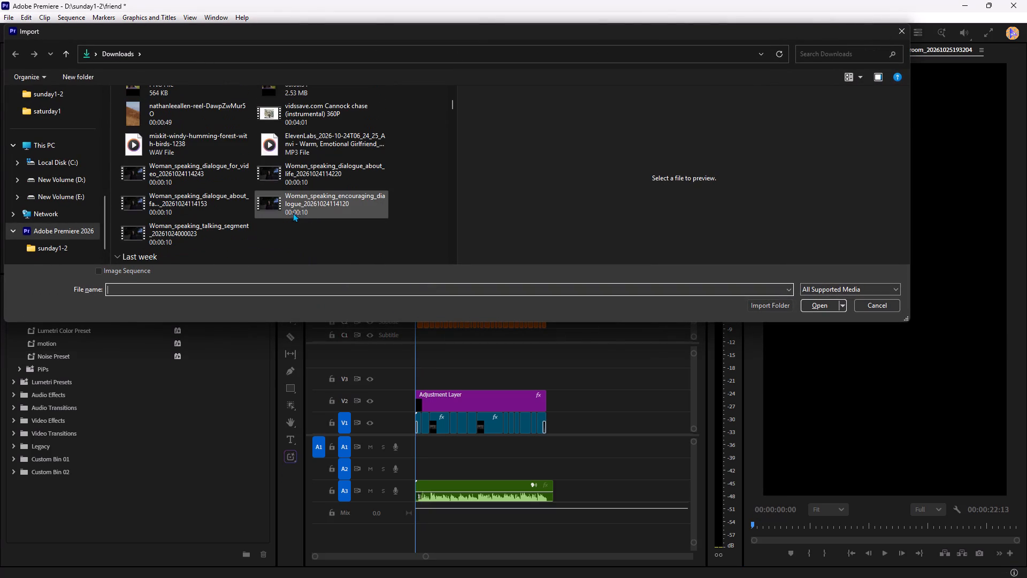
scroll(293, 214, "down", 1)
scroll(234, 228, "down", 1)
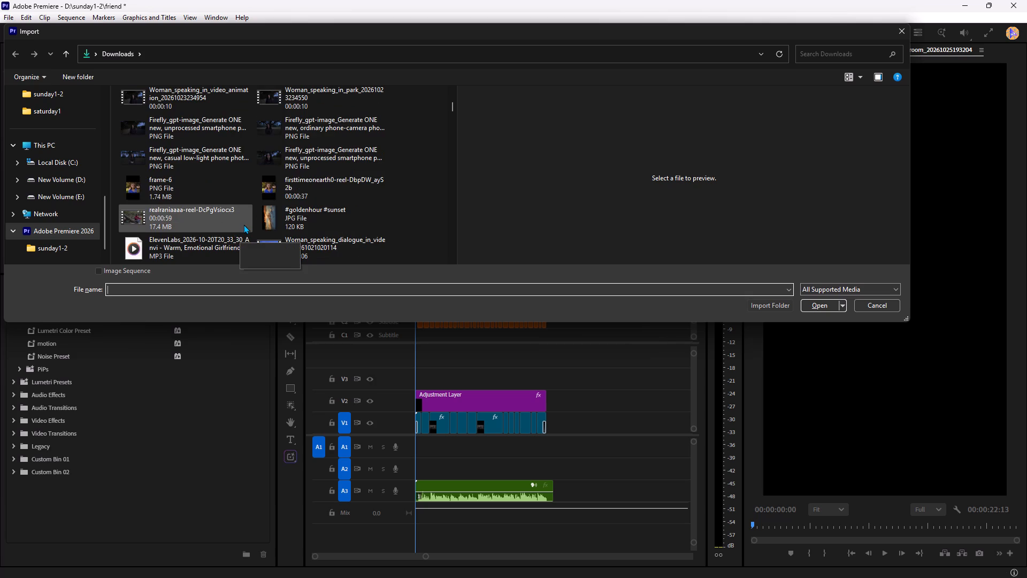
scroll(244, 224, "down", 1)
scroll(292, 214, "down", 1)
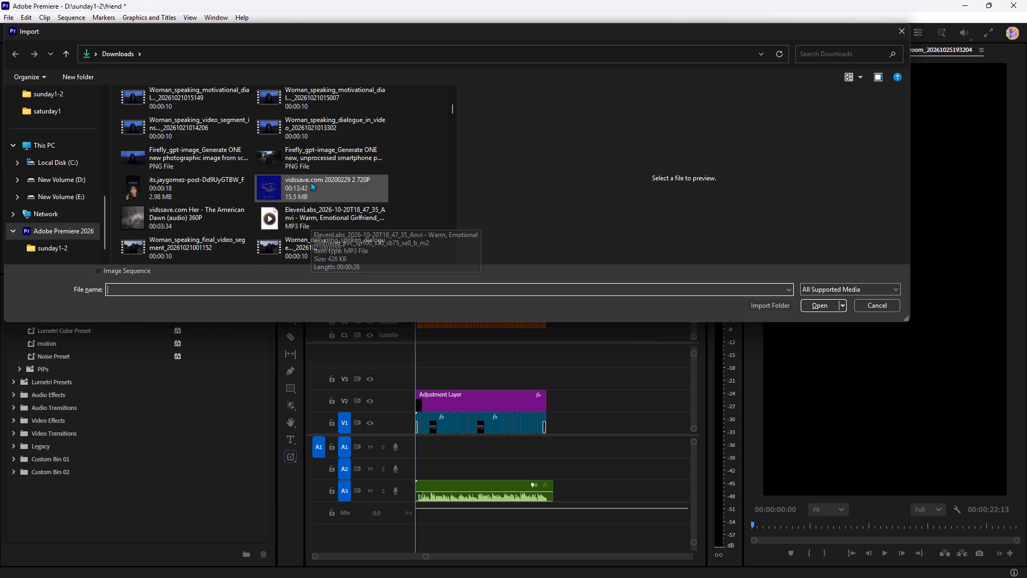
left_click(311, 181)
left_click(809, 306)
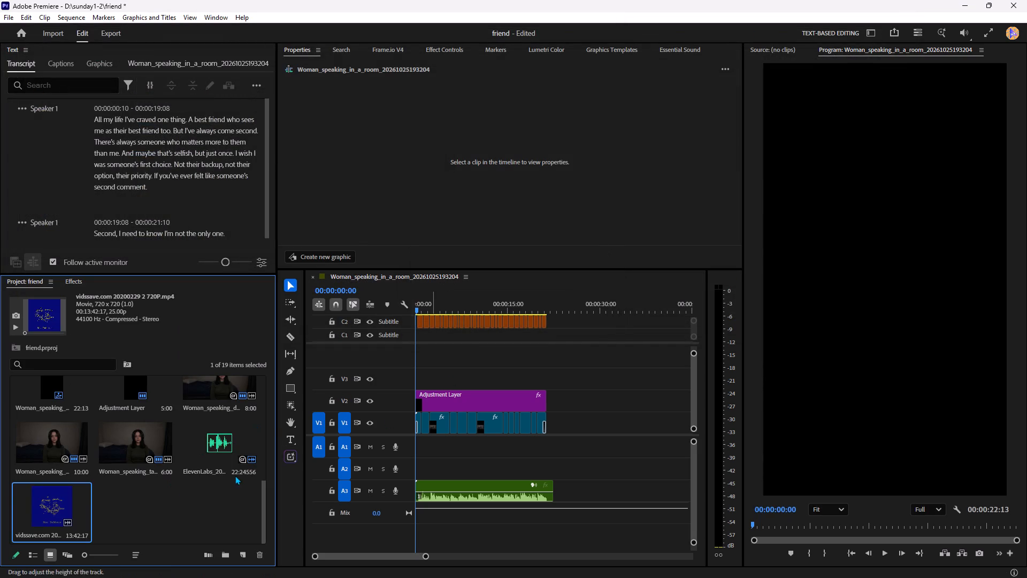
Place the imported music video on tracks V2 and A2 after the existing edit and play it from about 00:00:30.
left_click_drag(68, 510, 574, 459)
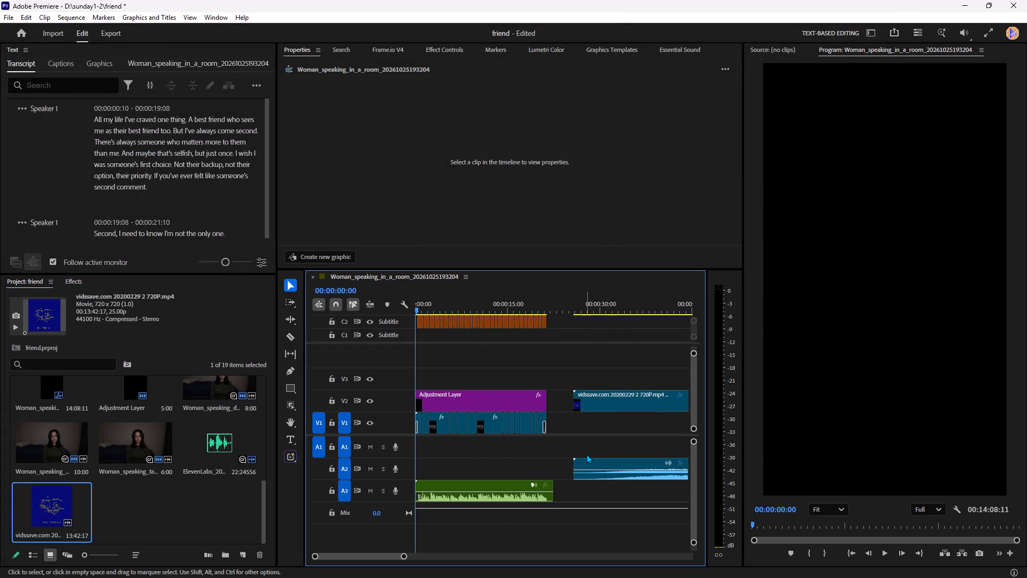
scroll(587, 454, "down", 5)
left_click(530, 302)
key("space")
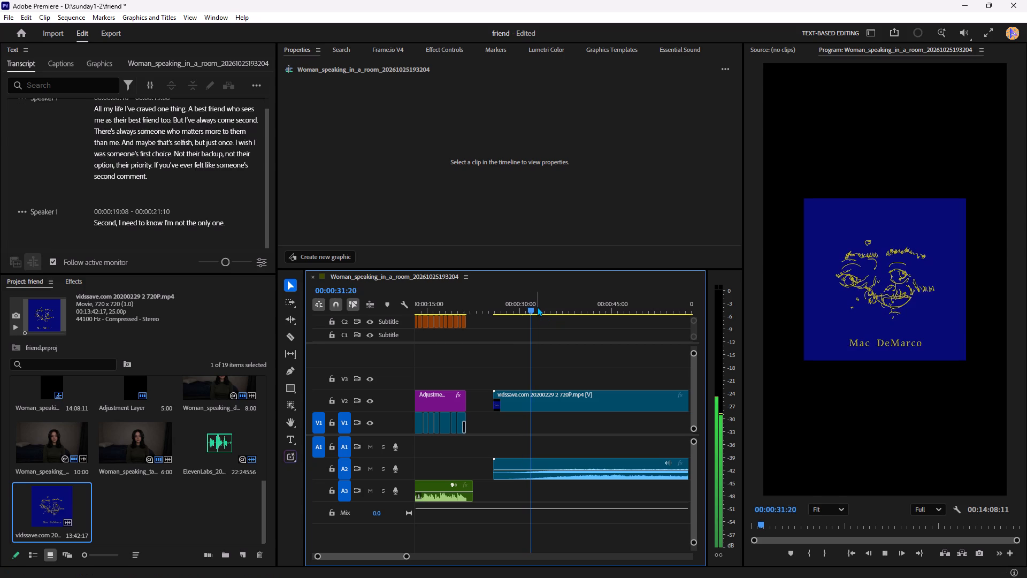
Unlink the music clip's video from its audio and delete only the video part on V2.
left_click(557, 392)
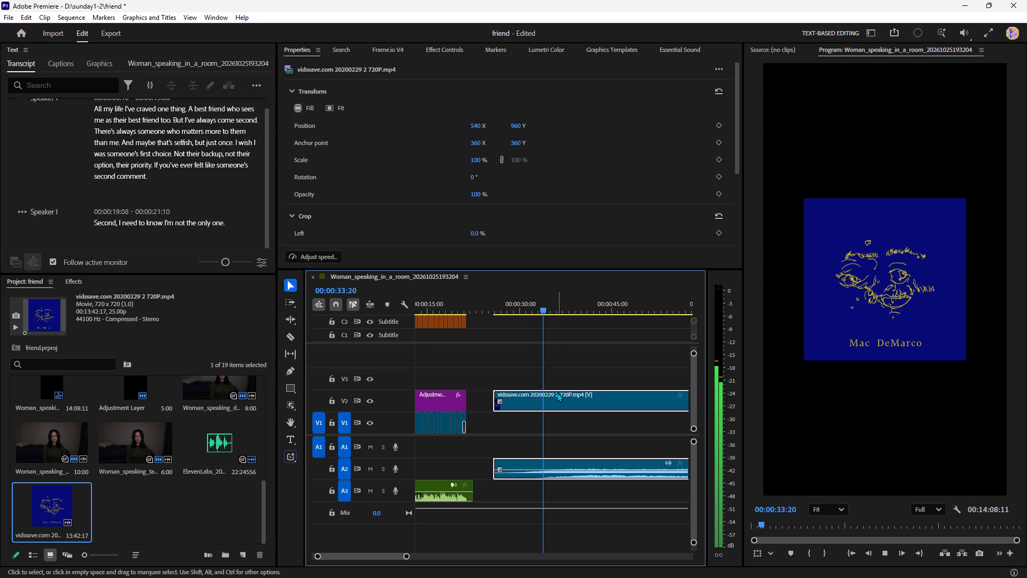
key("ctrl+l")
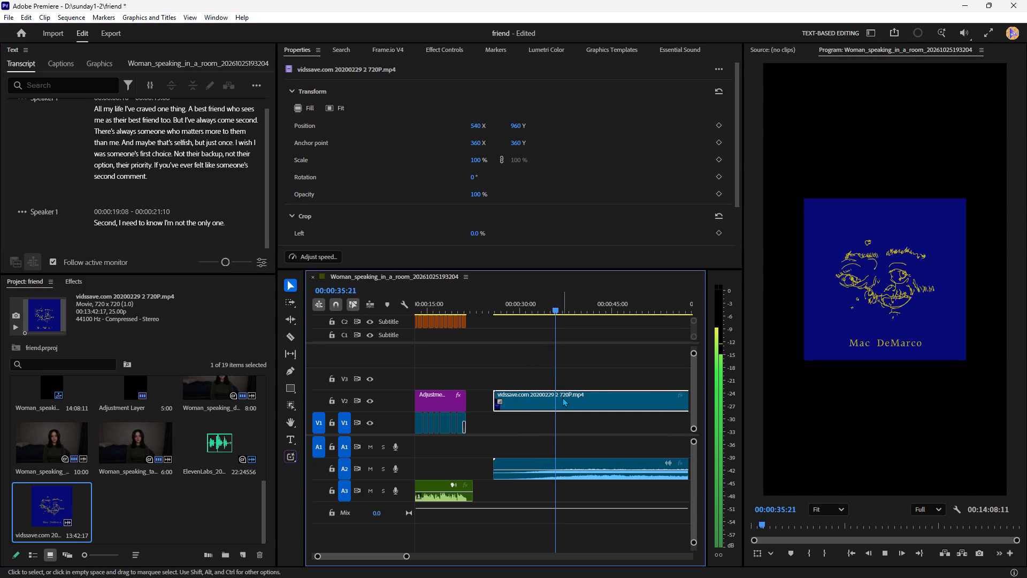
key("Delete")
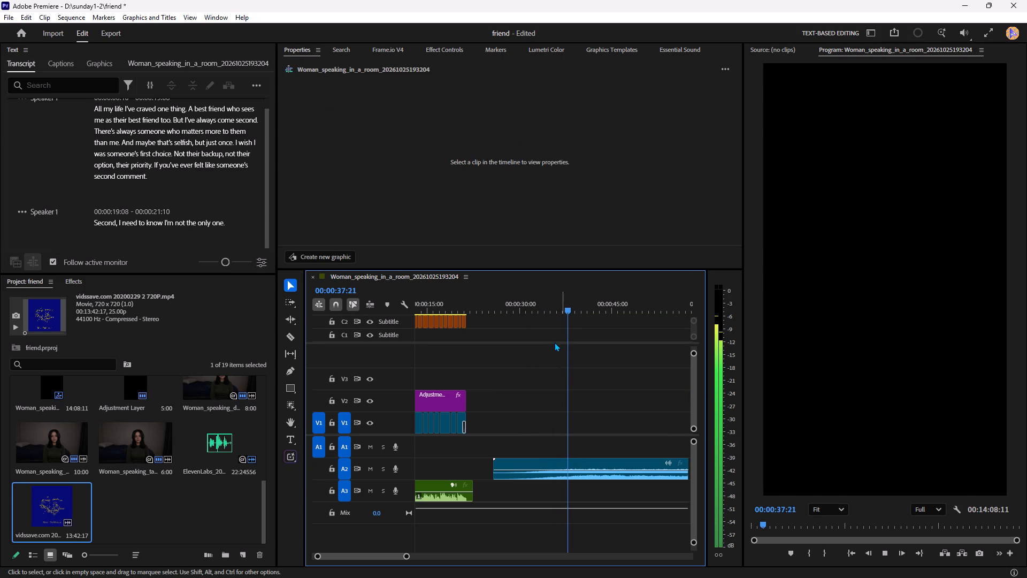
Split the music audio at 00:00:31:23 and delete the portion before the cut.
left_click(535, 308)
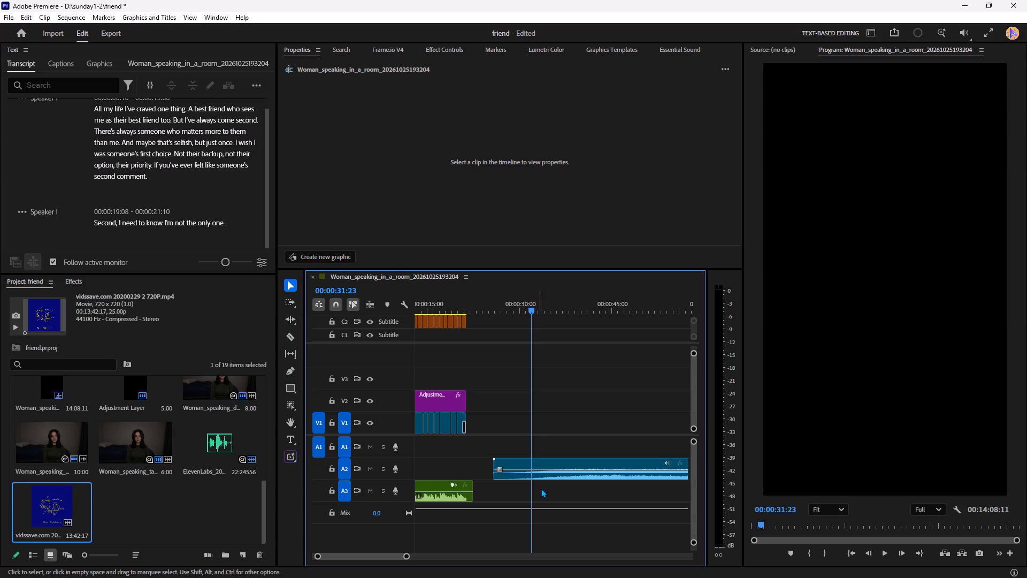
left_click(560, 465)
key("ctrl+k")
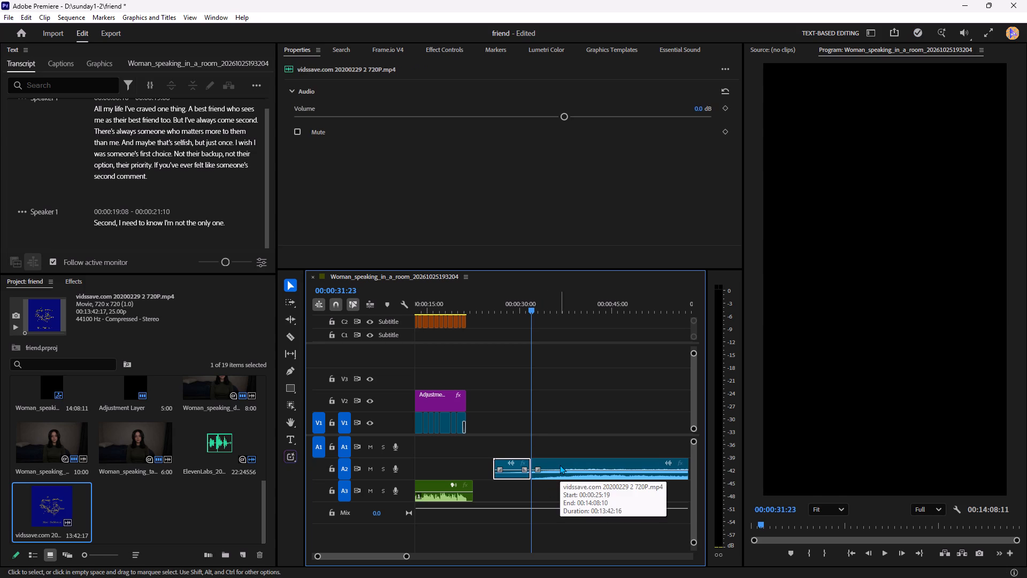
key("Delete")
Move the remaining music audio to the start of the sequence on track A2 and play it from the beginning.
left_click_drag(548, 463, 512, 455)
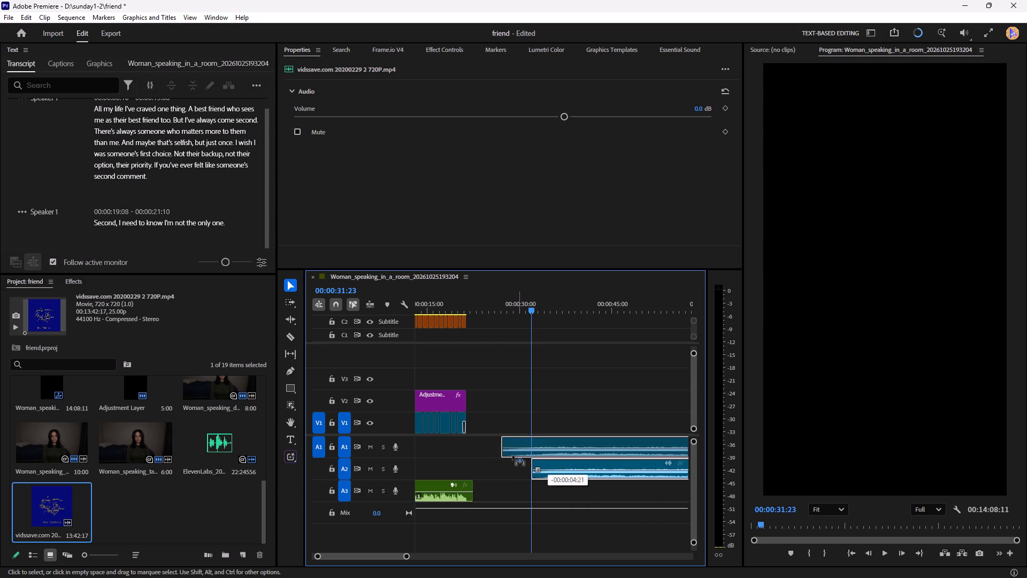
left_click_drag(512, 455, 422, 465)
left_click(491, 366)
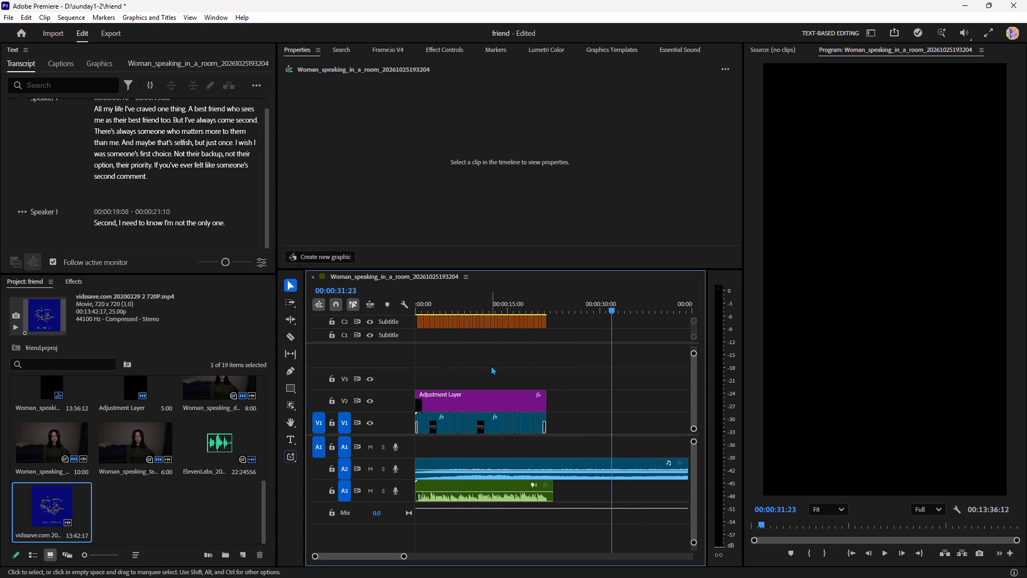
left_click_drag(507, 304, 325, 336)
key("space")
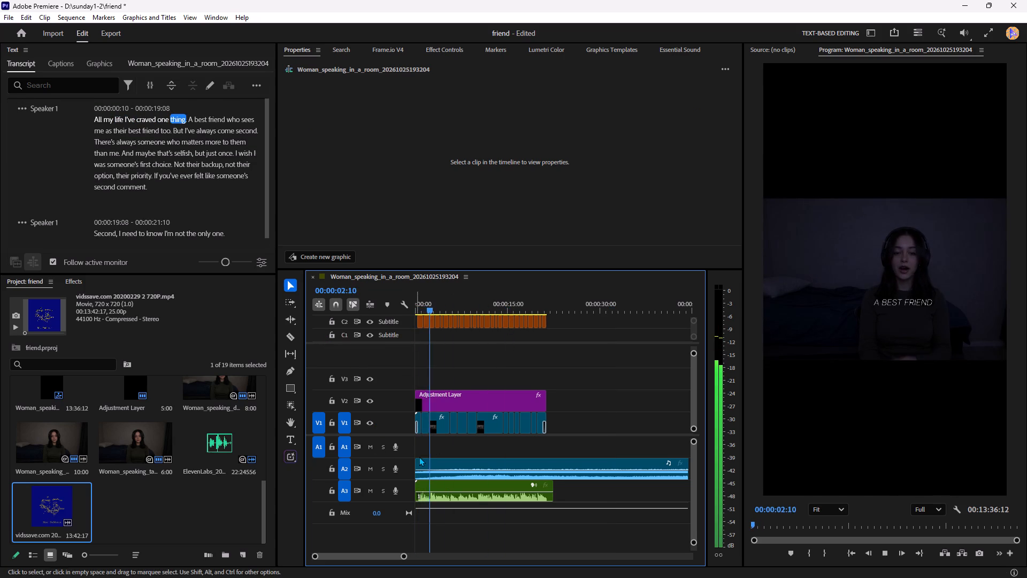
Find the FFT Filter audio effect and apply it to the ElevenLabs voice clip on A3.
left_click(463, 462)
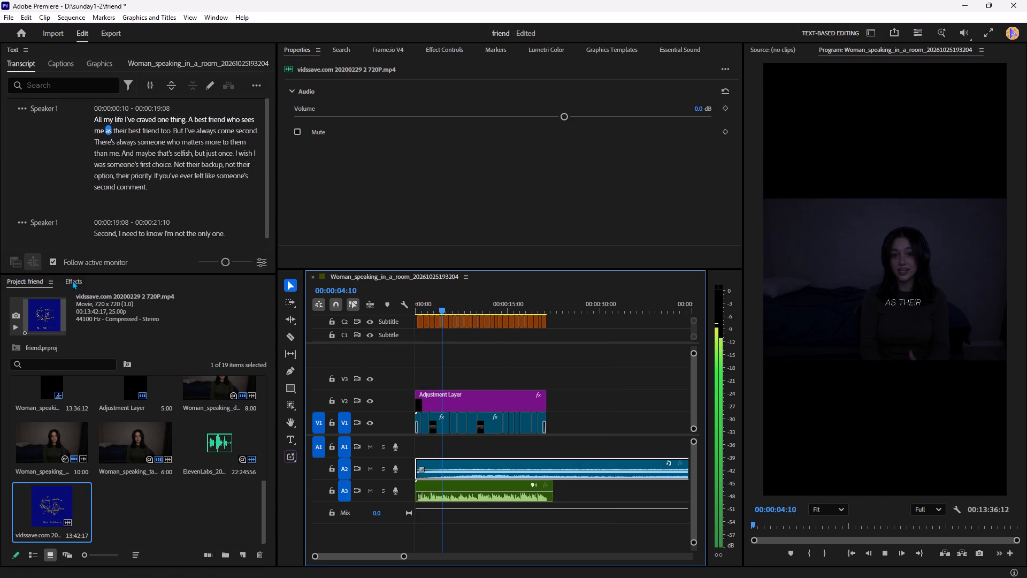
left_click(72, 280)
left_click(60, 294)
left_click(55, 302)
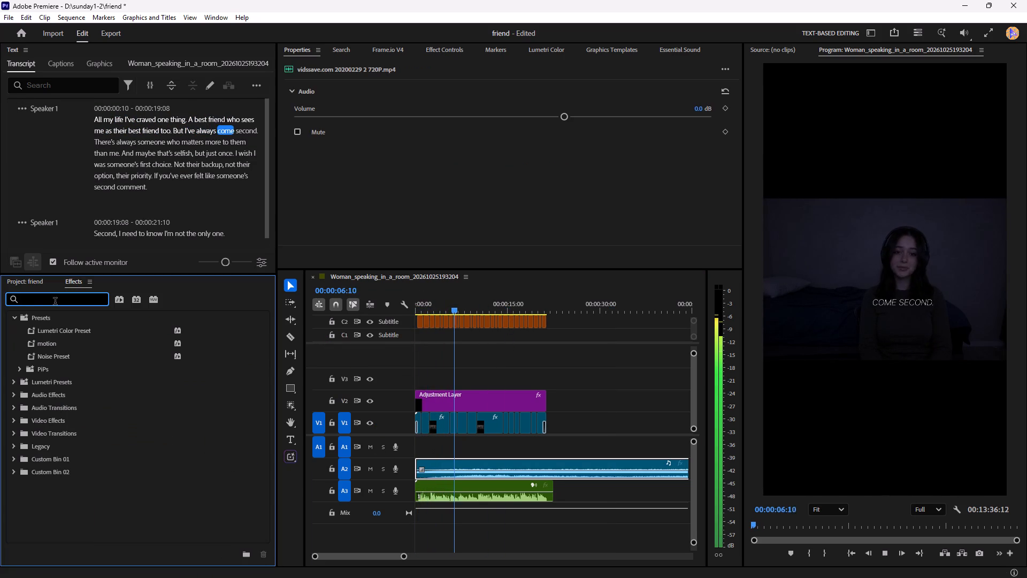
type("fft")
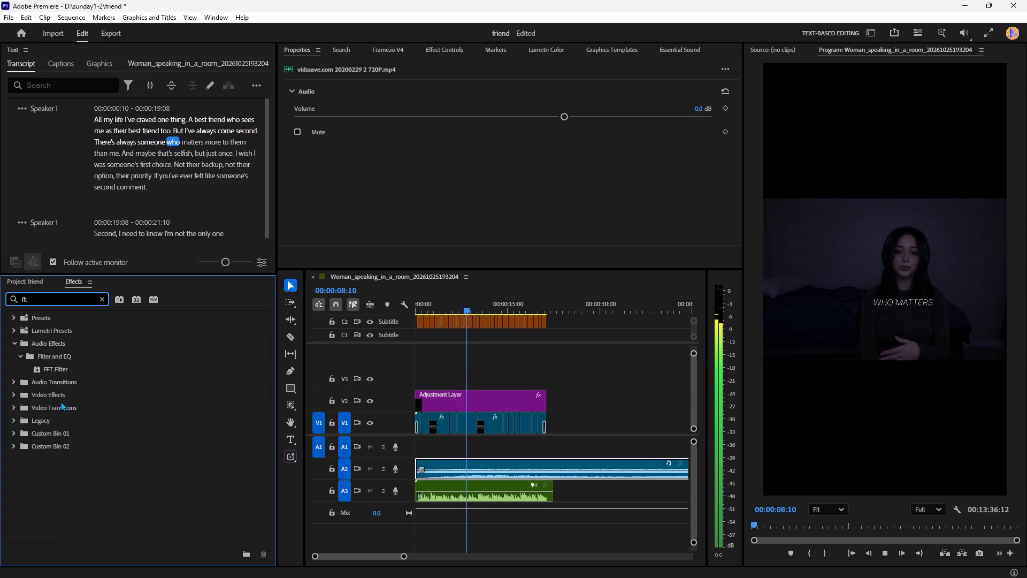
left_click_drag(52, 367, 363, 442)
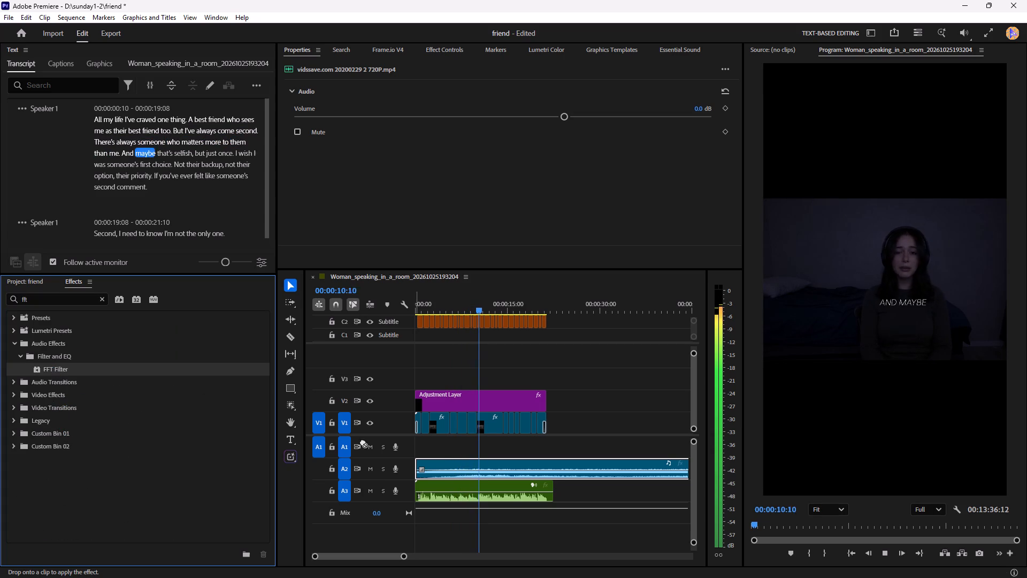
left_click_drag(363, 442, 443, 487)
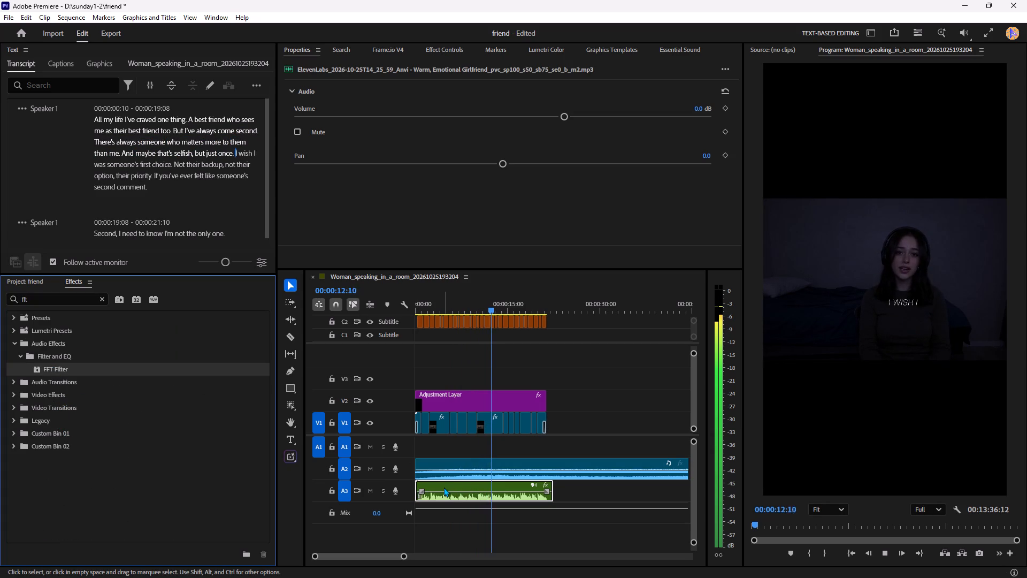
Lower the music clip's volume on A2 to -1.5 dB while listening to the mix.
left_click(467, 466)
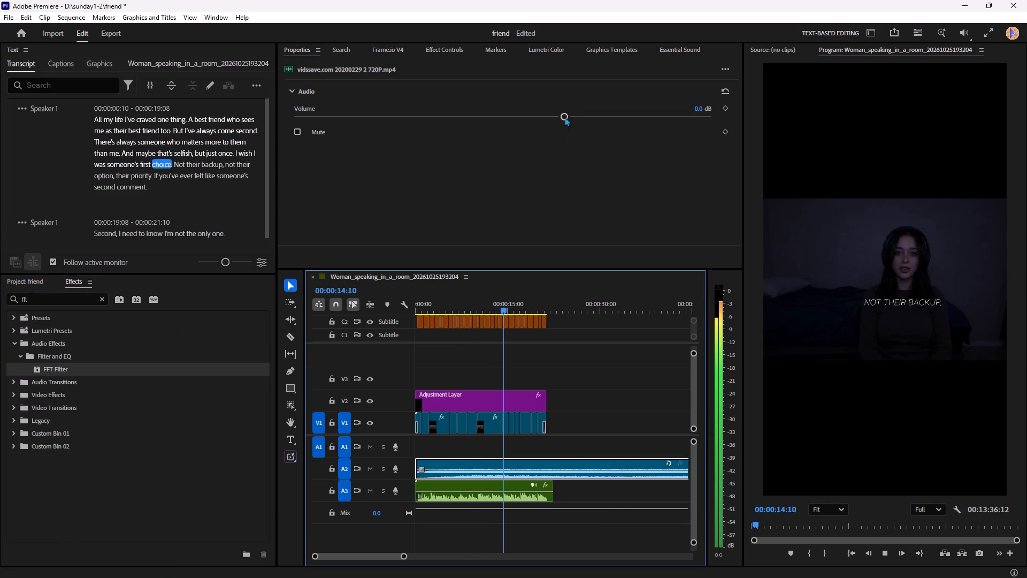
left_click_drag(565, 117, 546, 122)
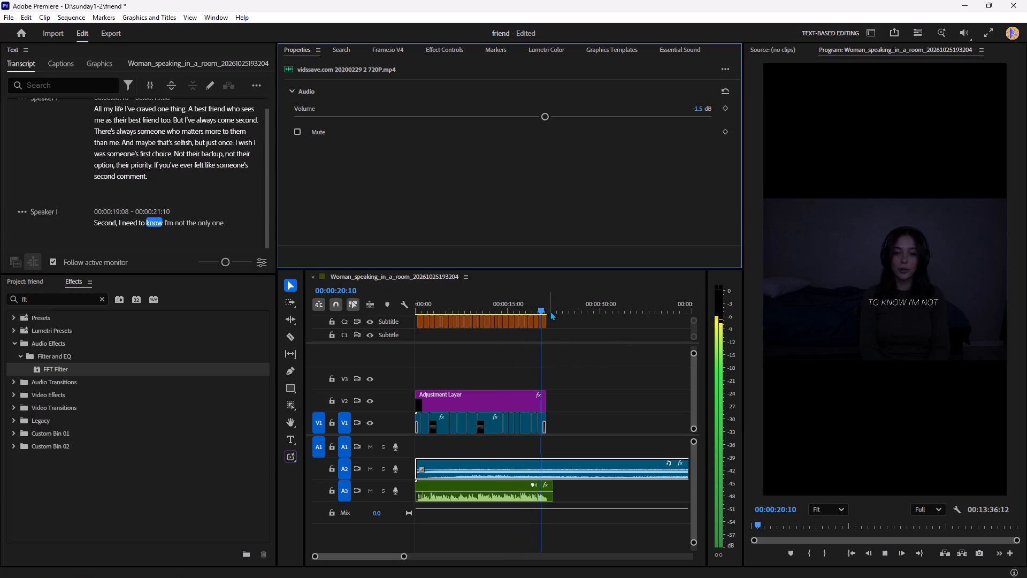
key("space")
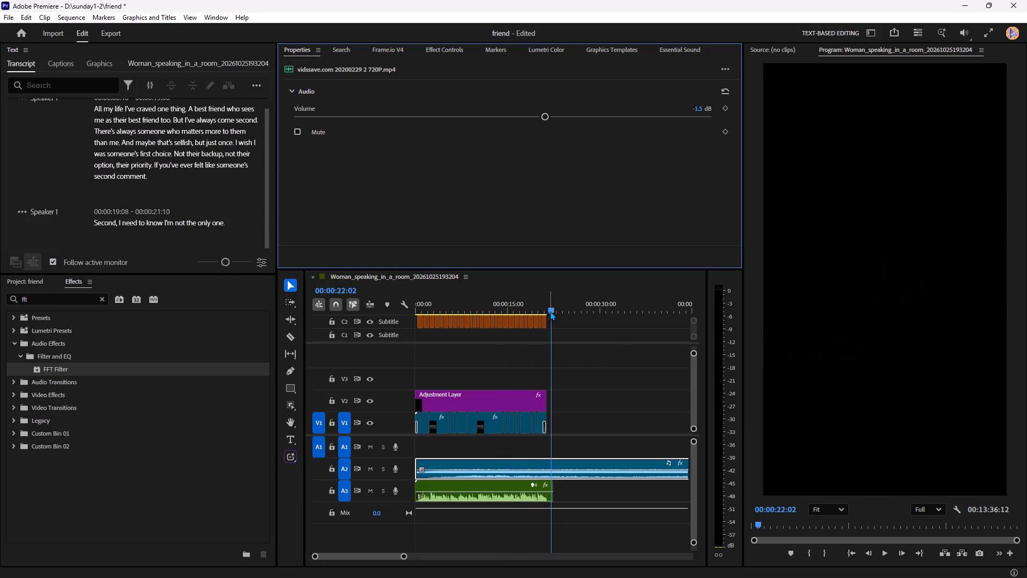
Split the music on A2 at 00:00:22:13, where the voice clip ends, delete the remainder, and replay the opening seconds.
left_click(110, 63)
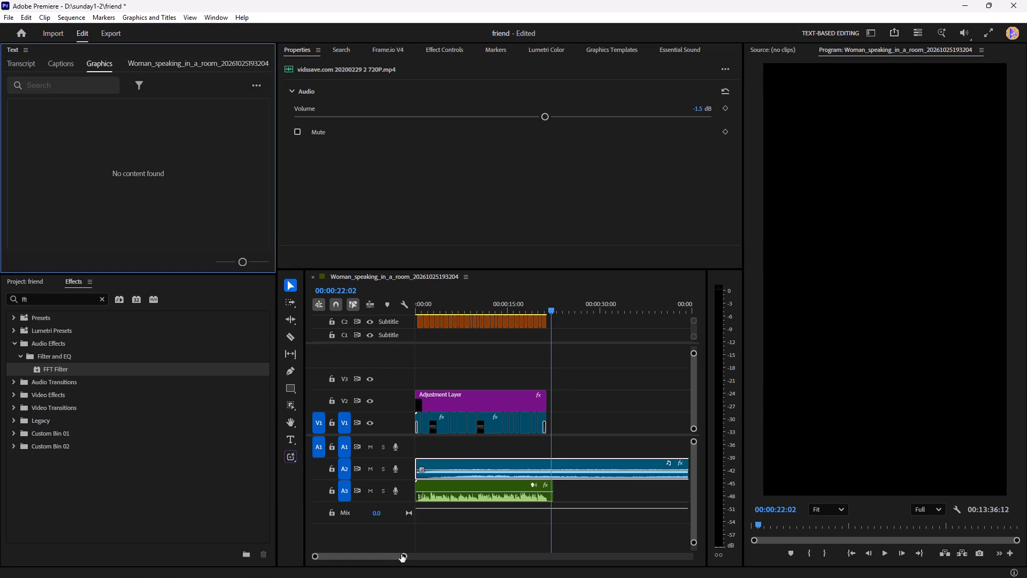
left_click_drag(402, 554, 351, 547)
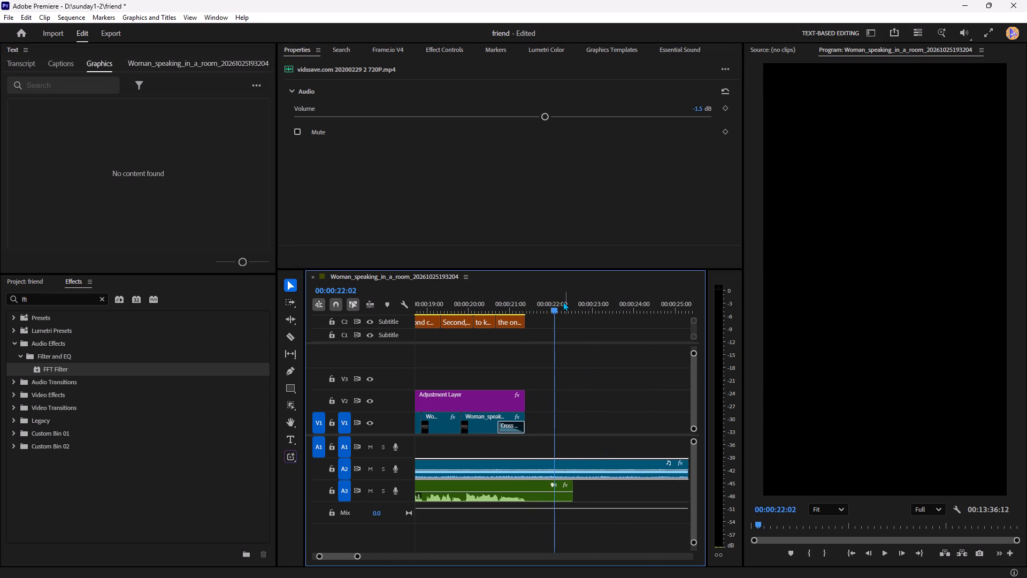
left_click(571, 308)
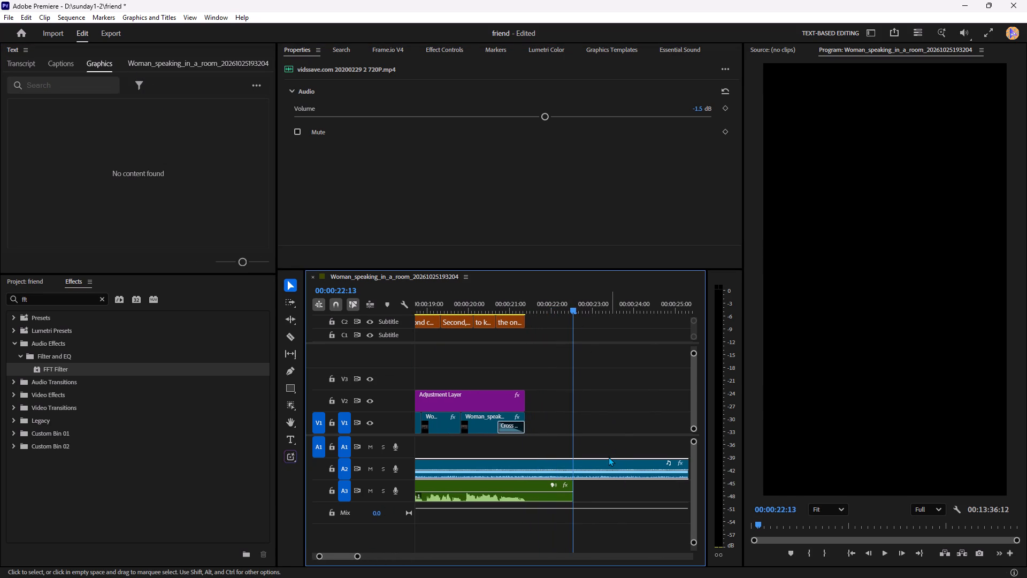
key("ctrl+k")
left_click(625, 469)
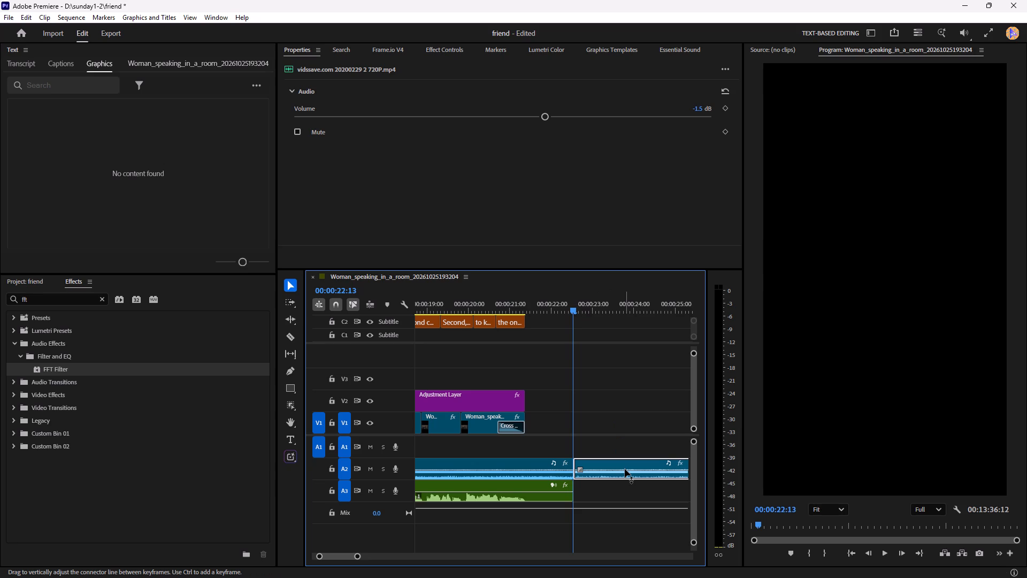
key("Delete")
left_click_drag(335, 556, 279, 556)
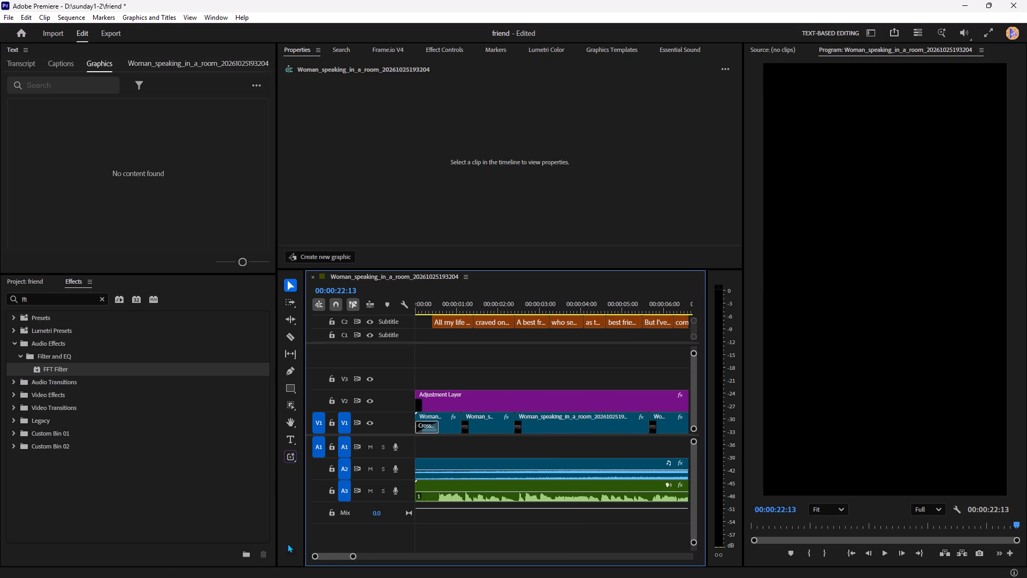
left_click_drag(462, 308, 322, 308)
key("space")
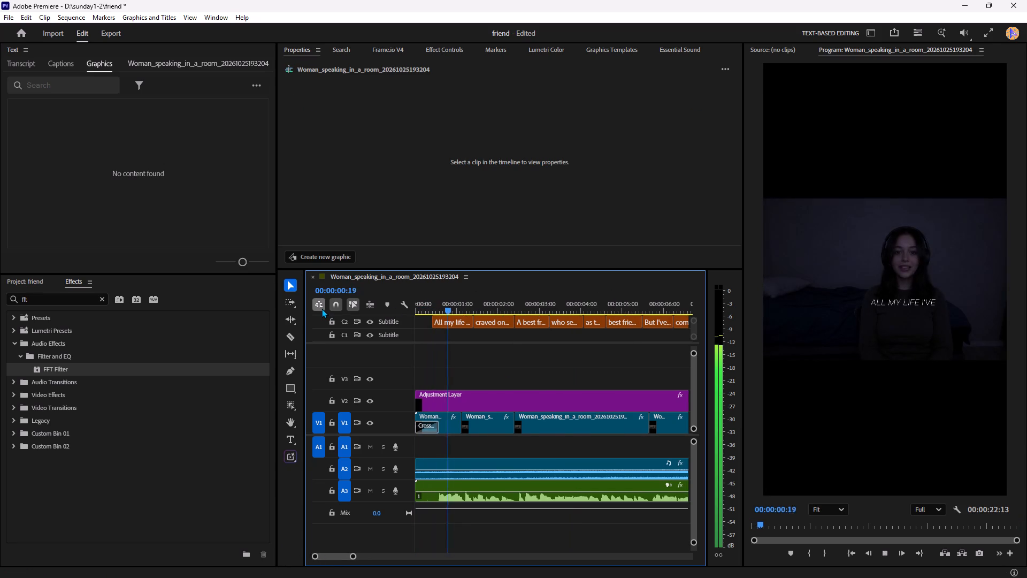
key("space")
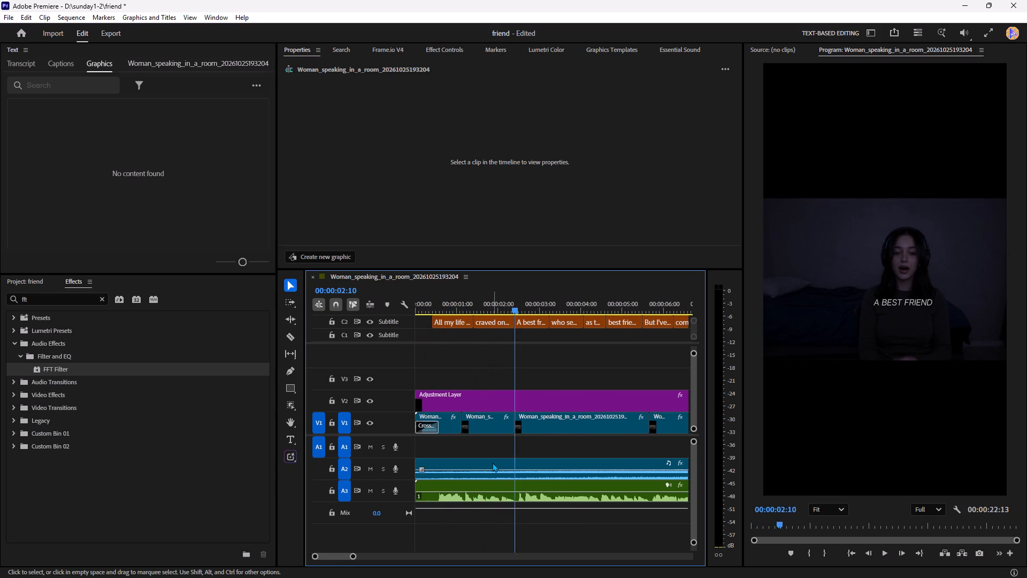
Open the custom setup editor of the FFT Filter on the ElevenLabs voice clip on A3.
left_click(493, 462)
left_click(346, 48)
left_click(381, 50)
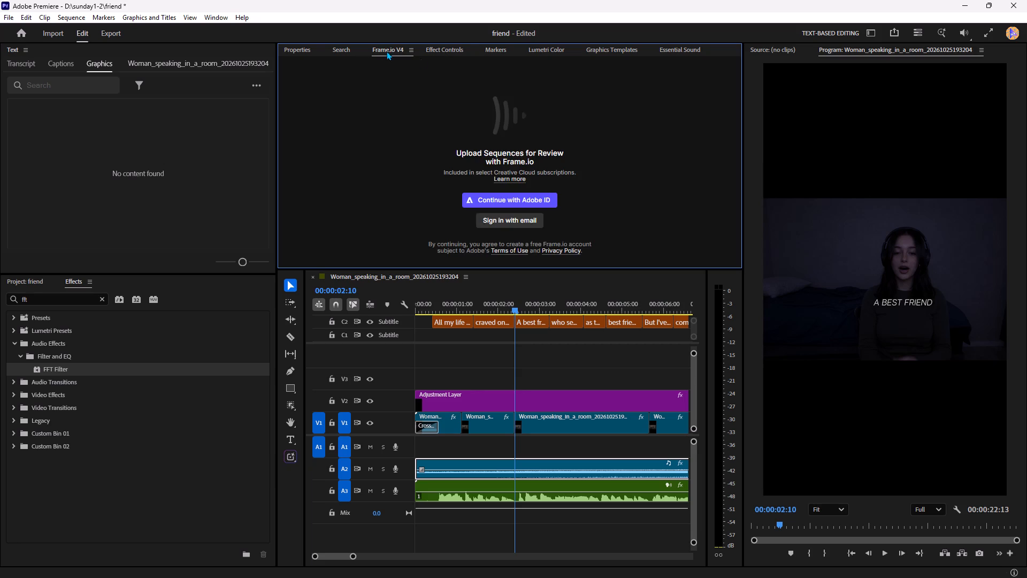
left_click(454, 52)
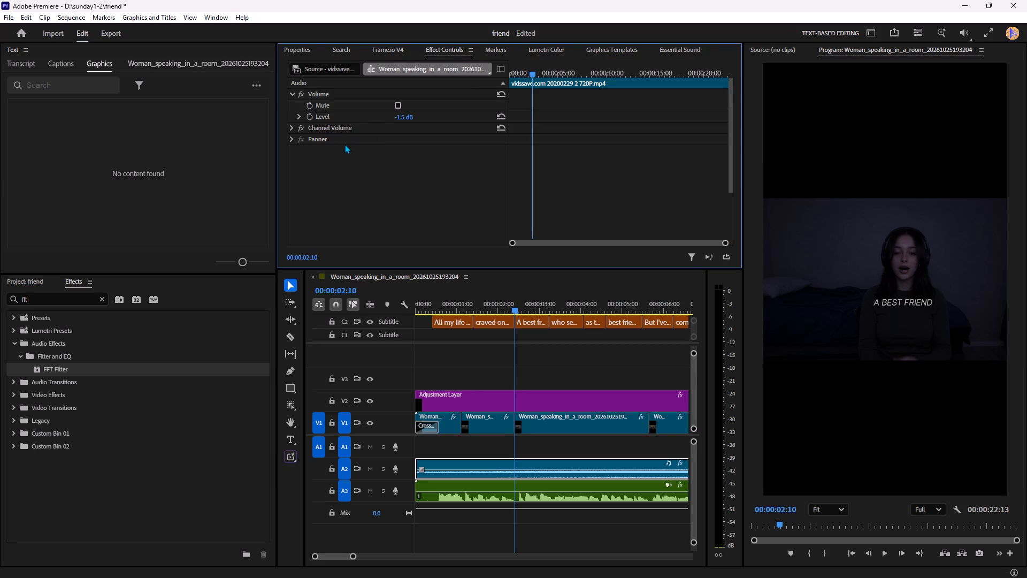
left_click_drag(77, 367, 473, 499)
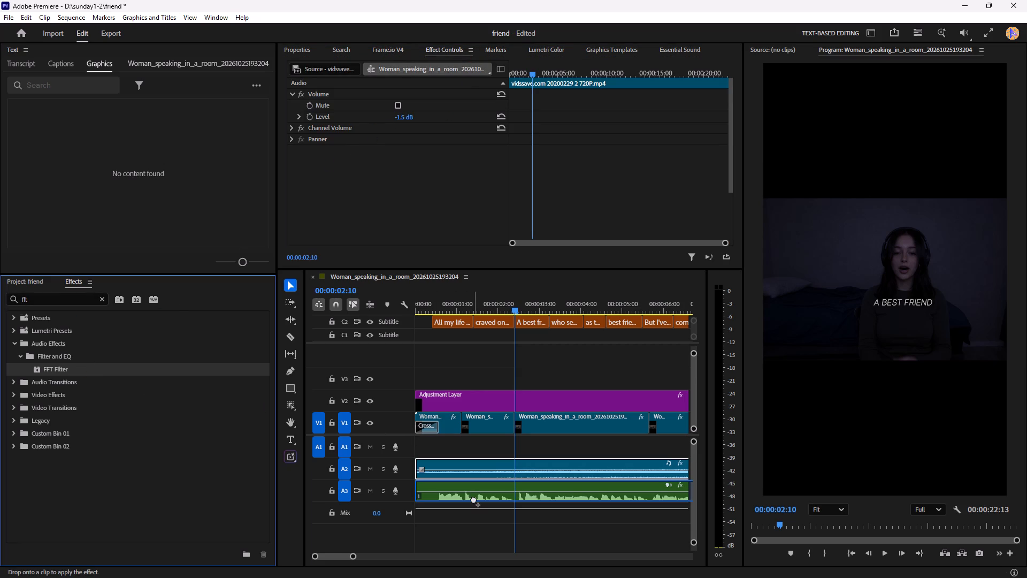
left_click_drag(473, 499, 83, 370)
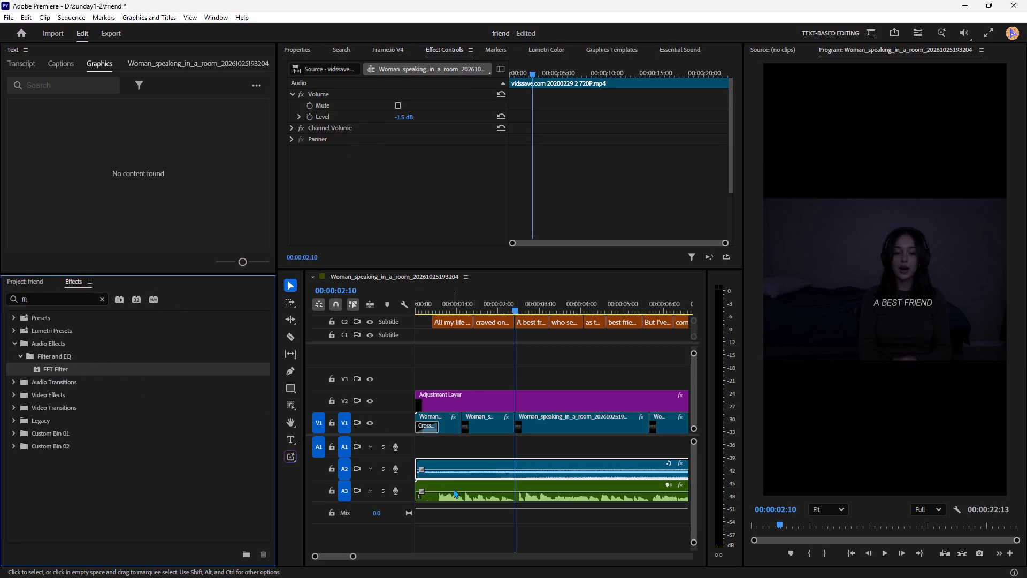
left_click(454, 489)
left_click(403, 147)
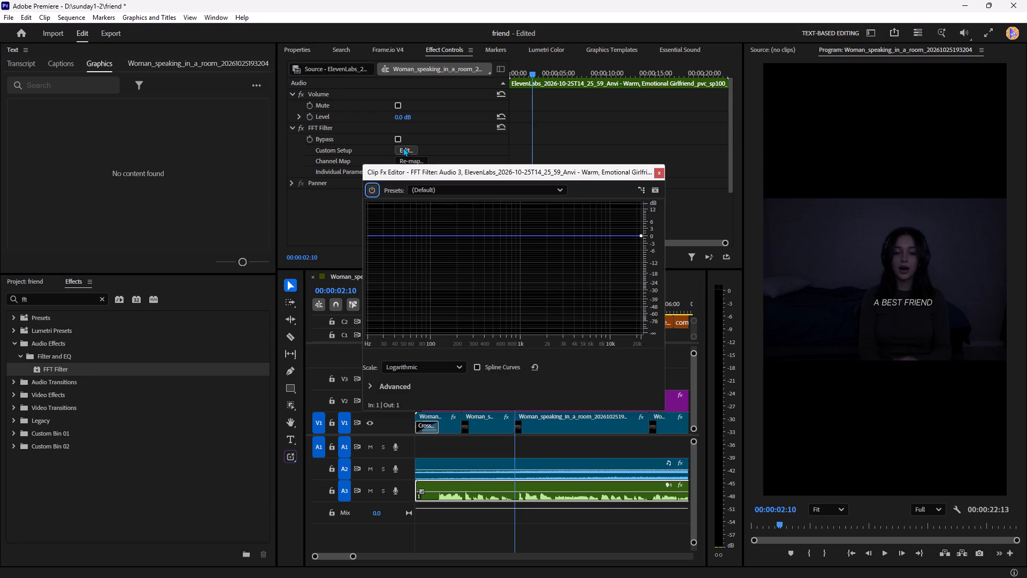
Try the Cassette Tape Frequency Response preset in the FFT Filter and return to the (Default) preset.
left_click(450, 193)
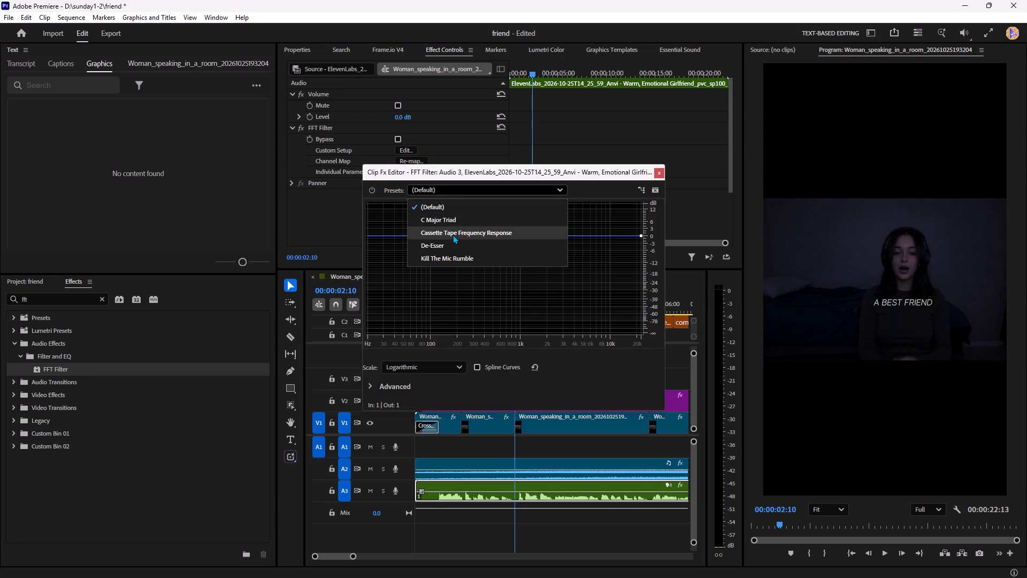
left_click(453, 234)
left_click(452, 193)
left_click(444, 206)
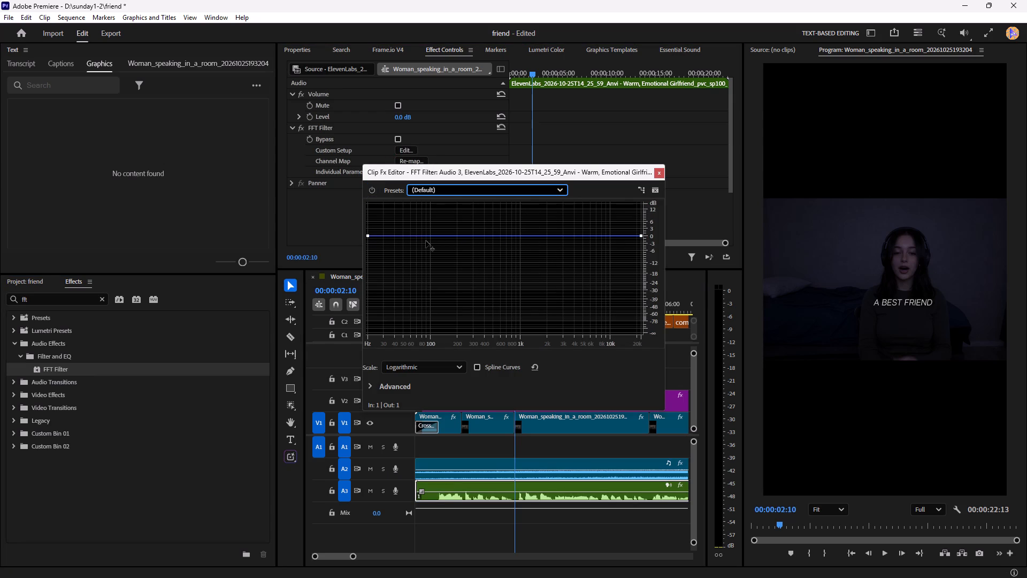
Shape the FFT curve into a band-pass, flat from about 300 Hz to 5 kHz, fully cut below about 120 Hz and above about 9 kHz.
left_click(472, 237)
left_click(580, 238)
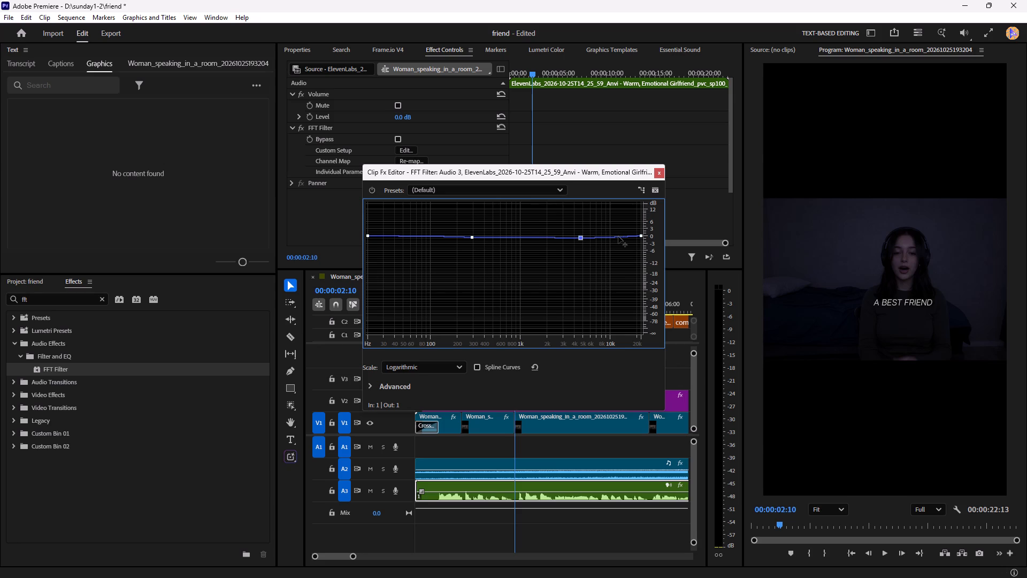
left_click_drag(621, 237, 583, 334)
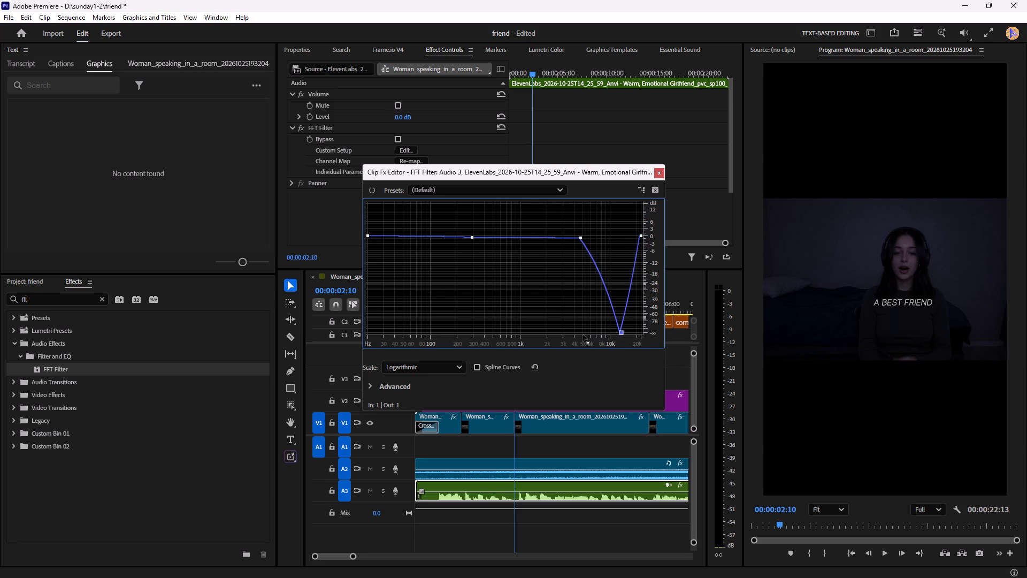
left_click_drag(583, 334, 585, 344)
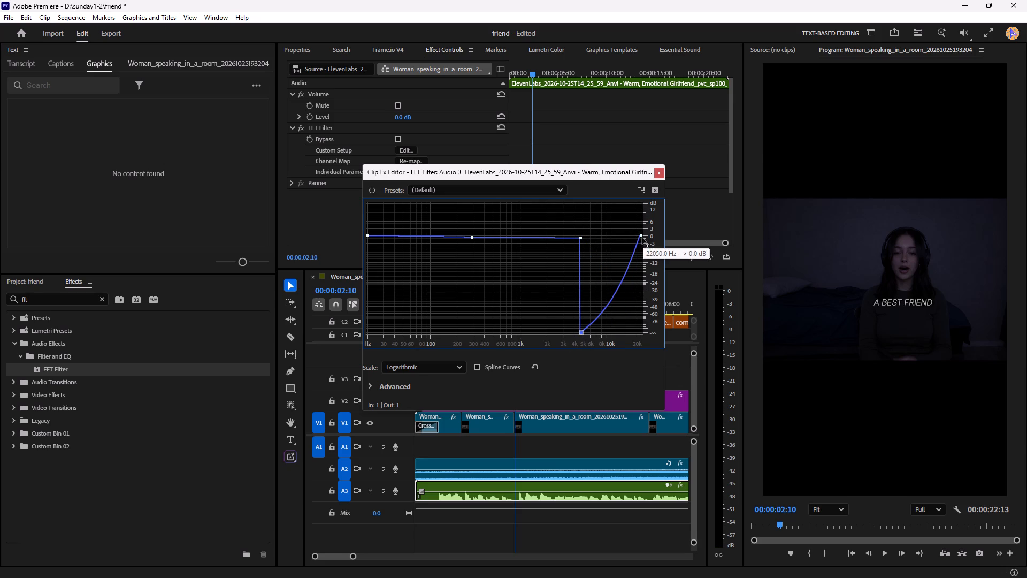
left_click_drag(640, 237, 657, 336)
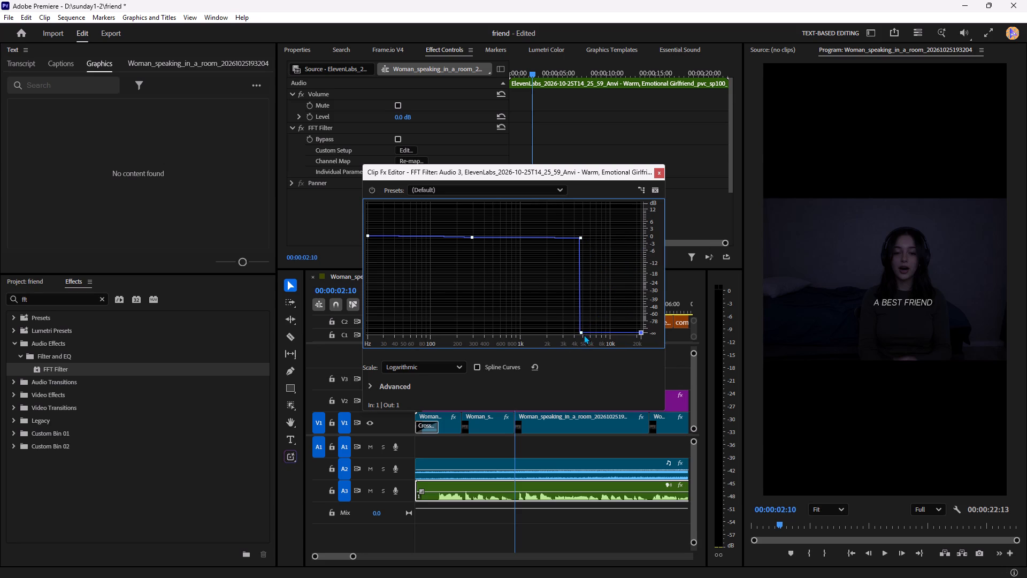
left_click_drag(582, 332, 607, 337)
left_click_drag(415, 237, 439, 342)
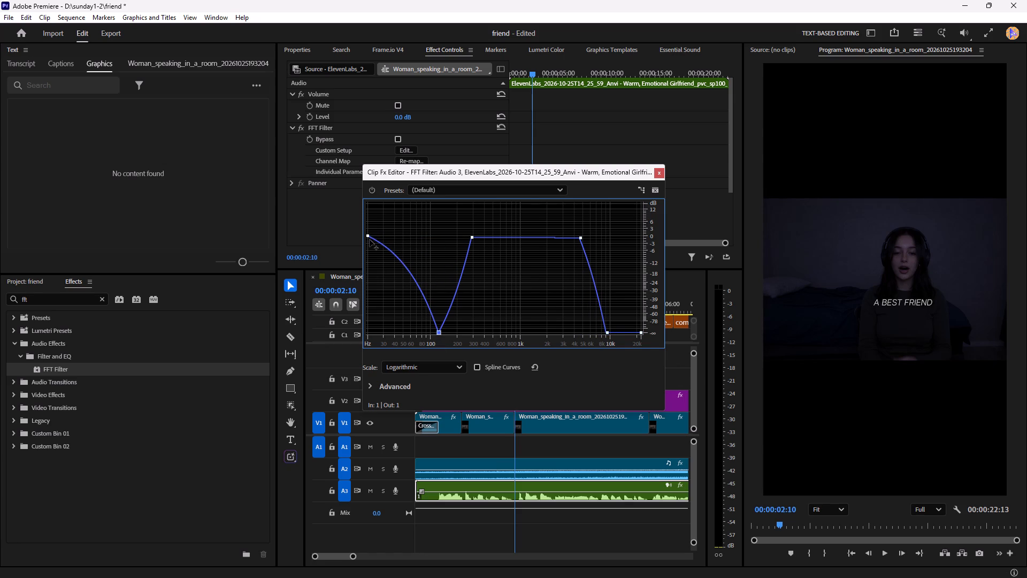
left_click_drag(368, 238, 381, 349)
During playback, start the curve's flat band at about 200 Hz and set the full cuts to about 85 Hz and 7 kHz.
key("space")
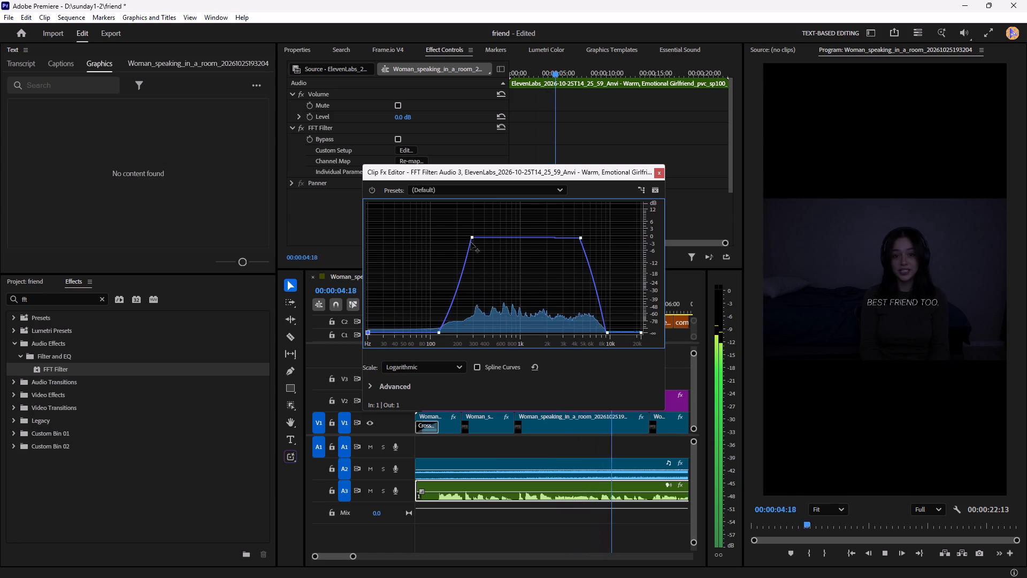
left_click_drag(471, 237, 457, 239)
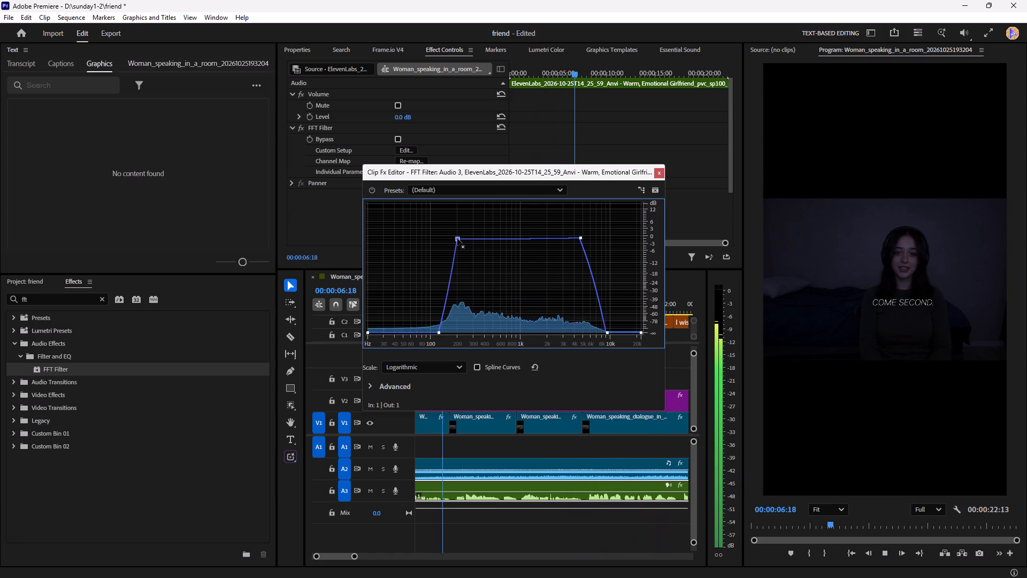
left_click_drag(457, 239, 459, 238)
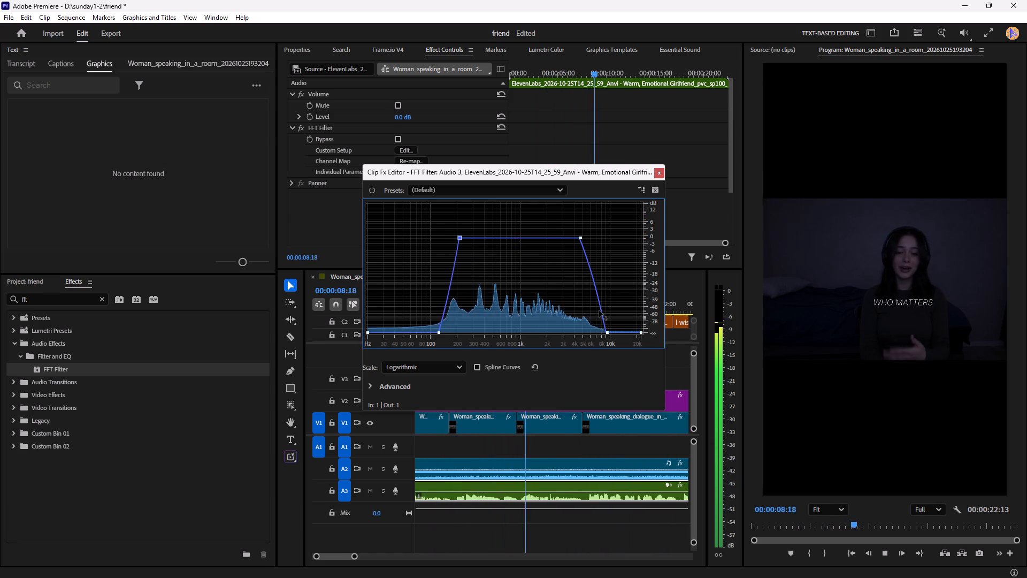
left_click_drag(607, 334, 595, 332)
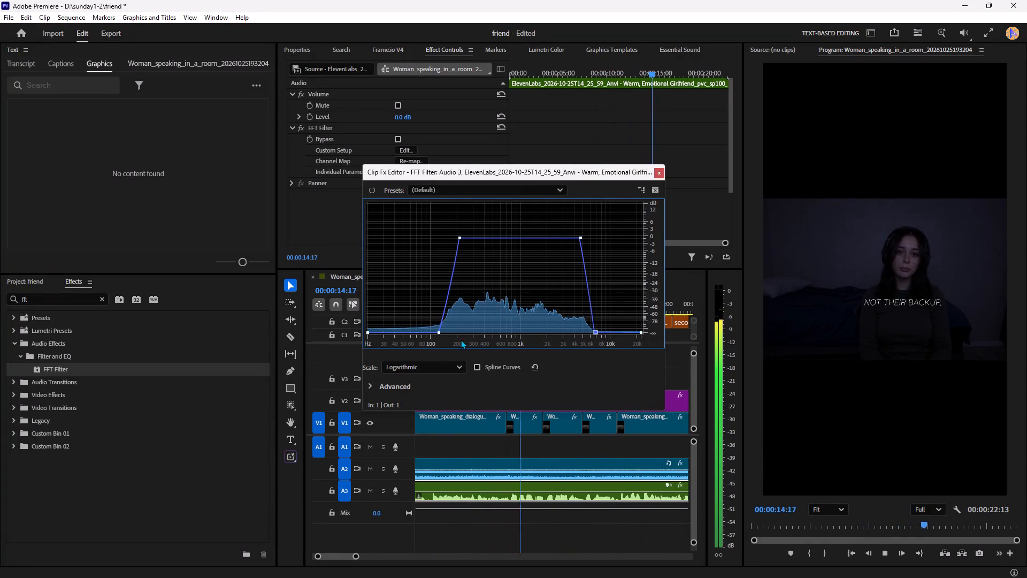
left_click_drag(438, 332, 423, 337)
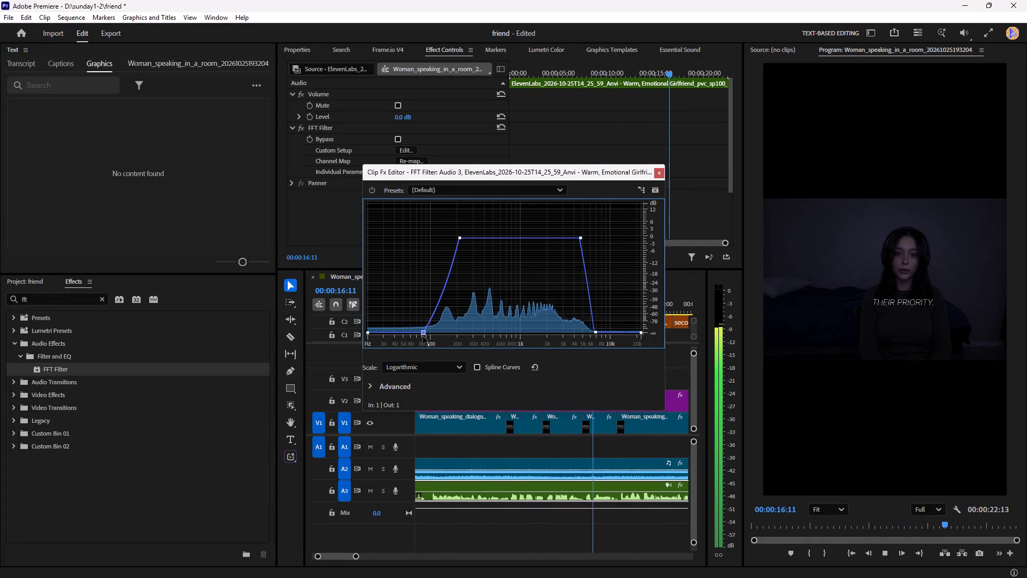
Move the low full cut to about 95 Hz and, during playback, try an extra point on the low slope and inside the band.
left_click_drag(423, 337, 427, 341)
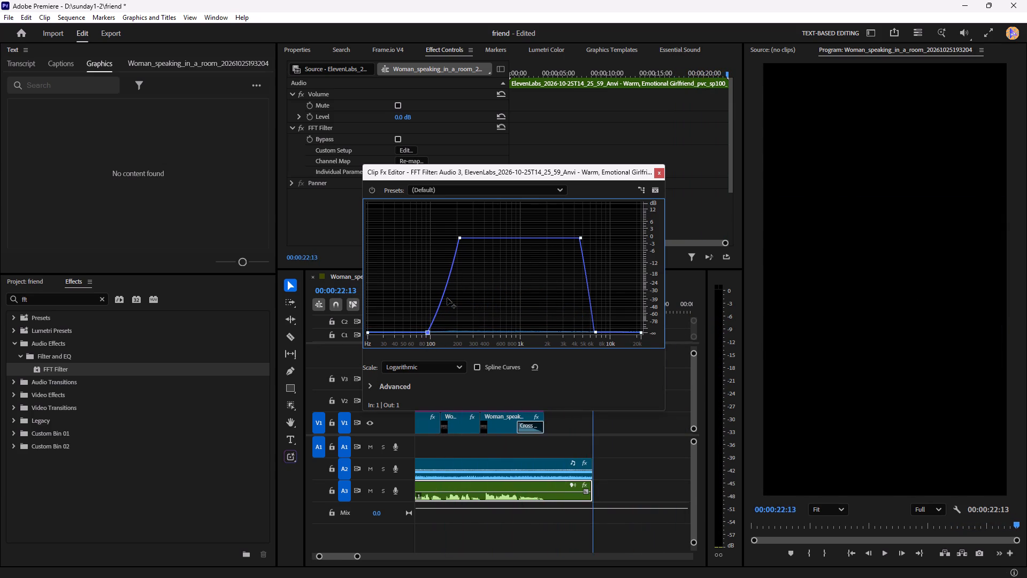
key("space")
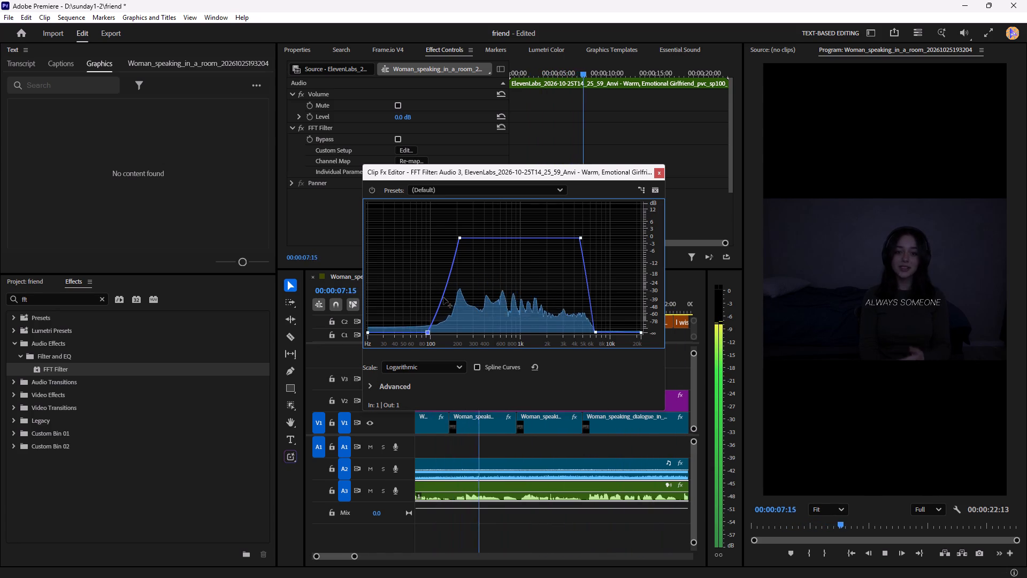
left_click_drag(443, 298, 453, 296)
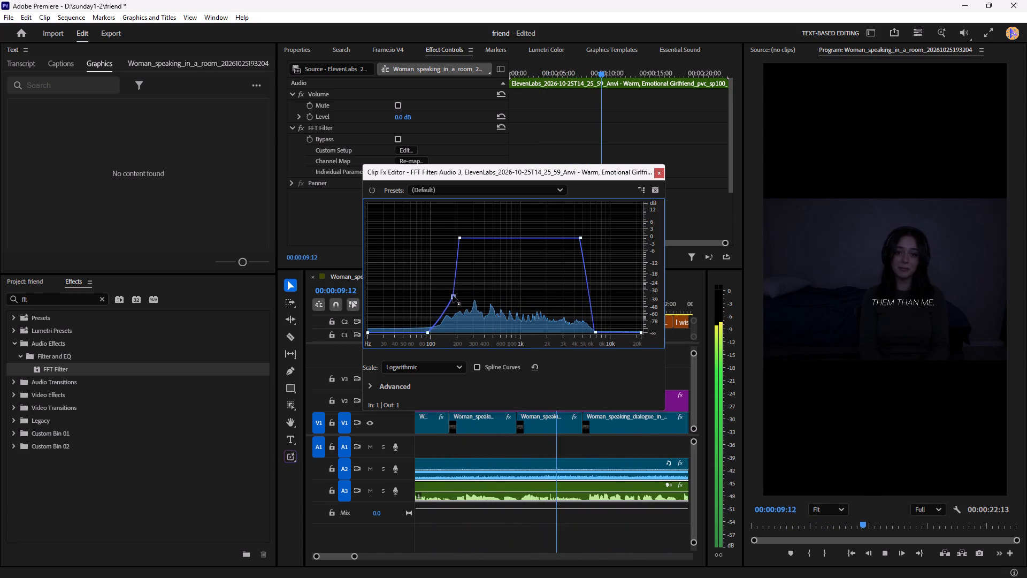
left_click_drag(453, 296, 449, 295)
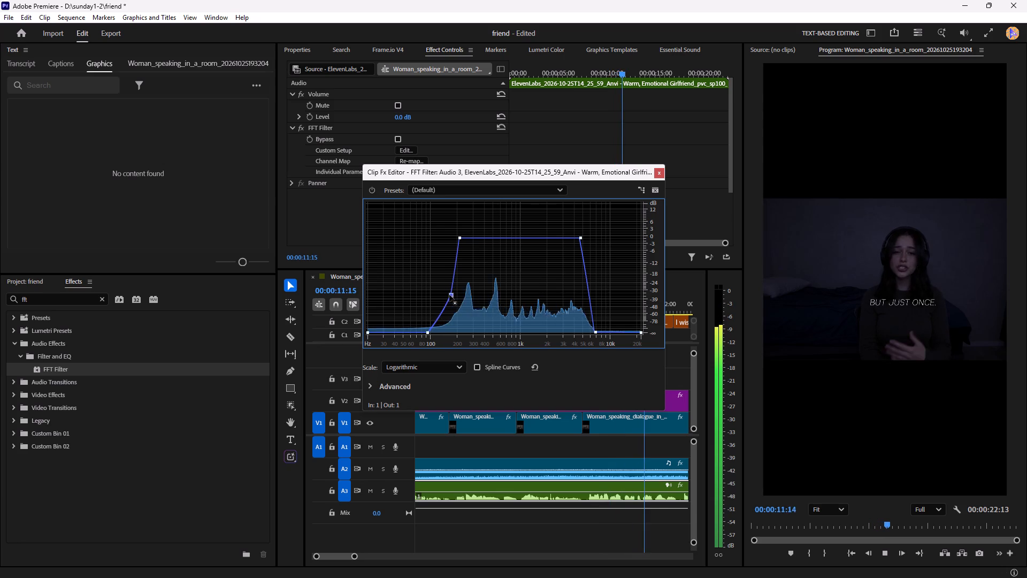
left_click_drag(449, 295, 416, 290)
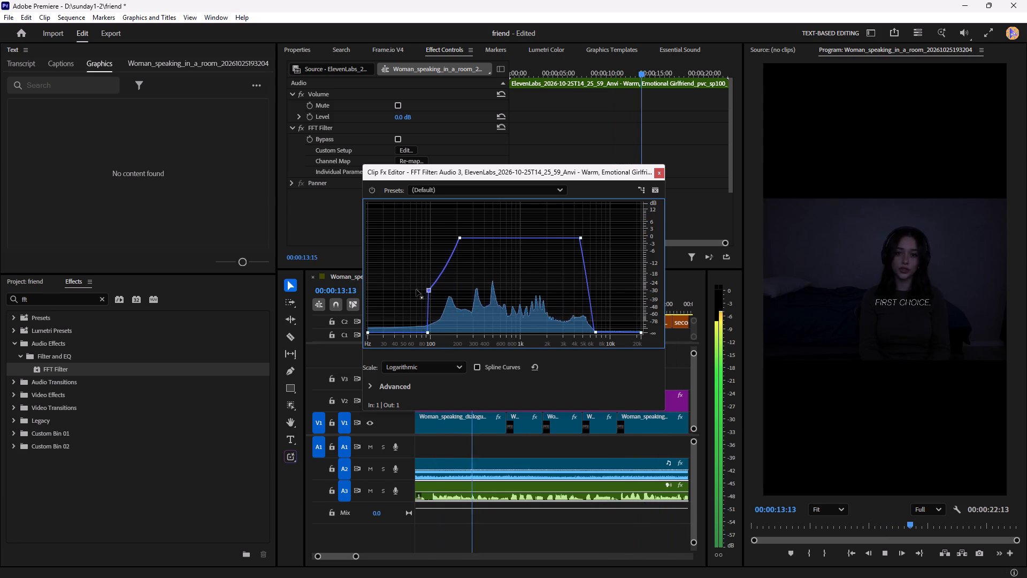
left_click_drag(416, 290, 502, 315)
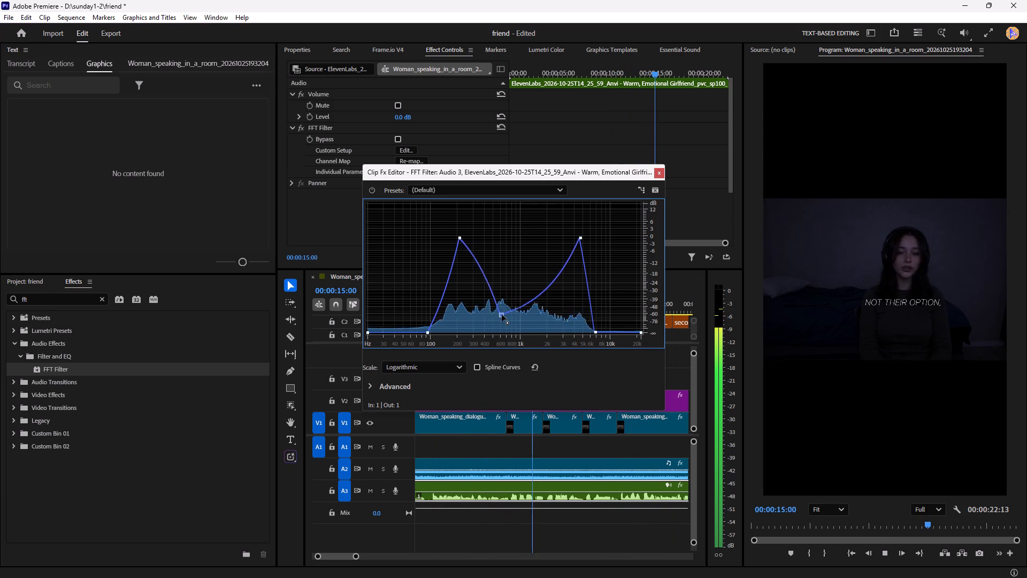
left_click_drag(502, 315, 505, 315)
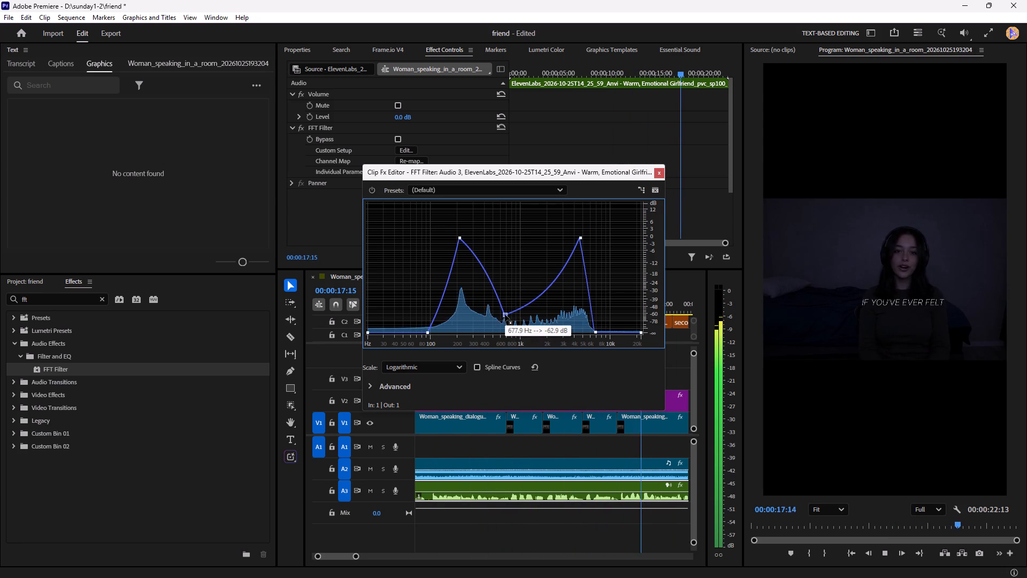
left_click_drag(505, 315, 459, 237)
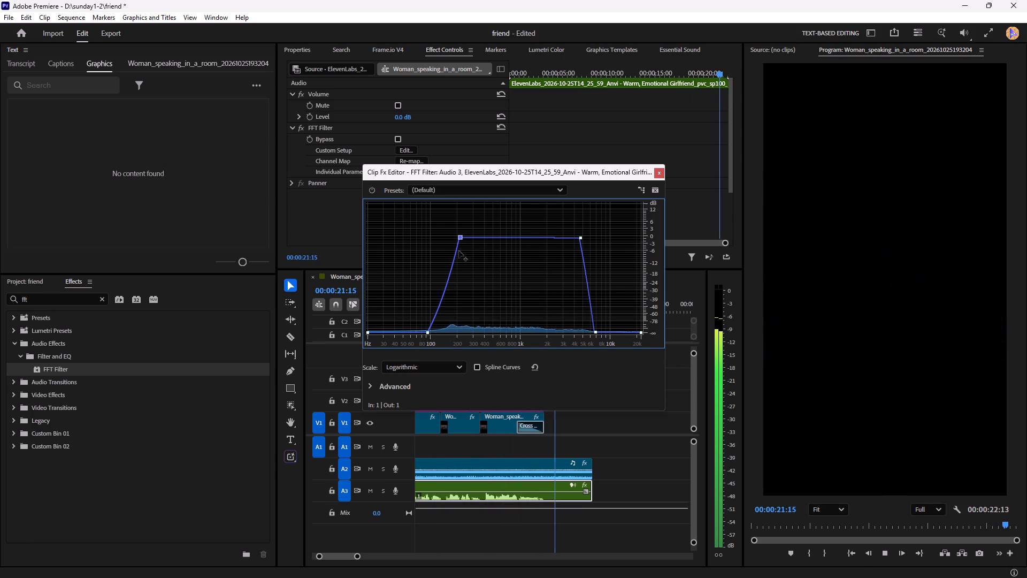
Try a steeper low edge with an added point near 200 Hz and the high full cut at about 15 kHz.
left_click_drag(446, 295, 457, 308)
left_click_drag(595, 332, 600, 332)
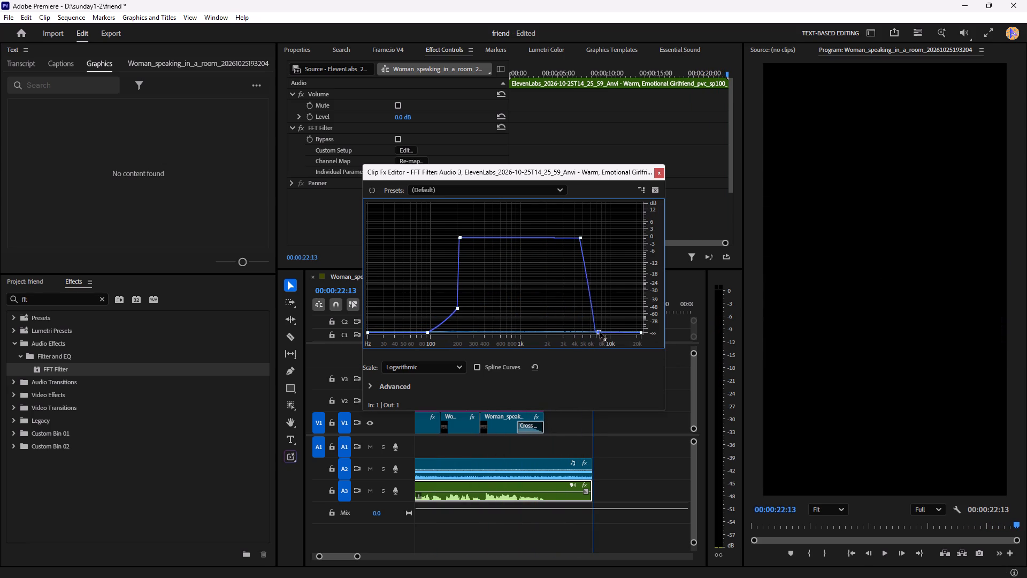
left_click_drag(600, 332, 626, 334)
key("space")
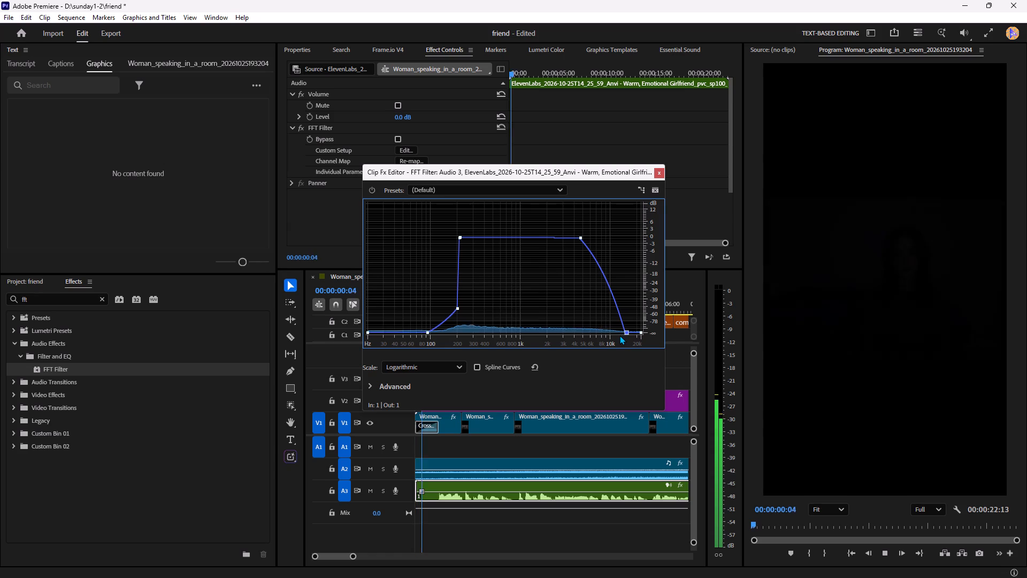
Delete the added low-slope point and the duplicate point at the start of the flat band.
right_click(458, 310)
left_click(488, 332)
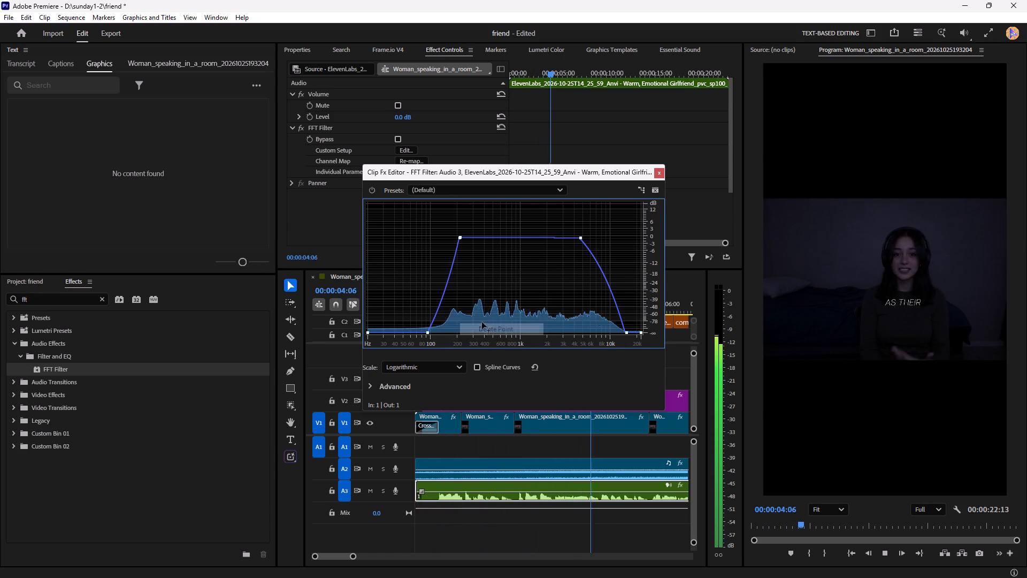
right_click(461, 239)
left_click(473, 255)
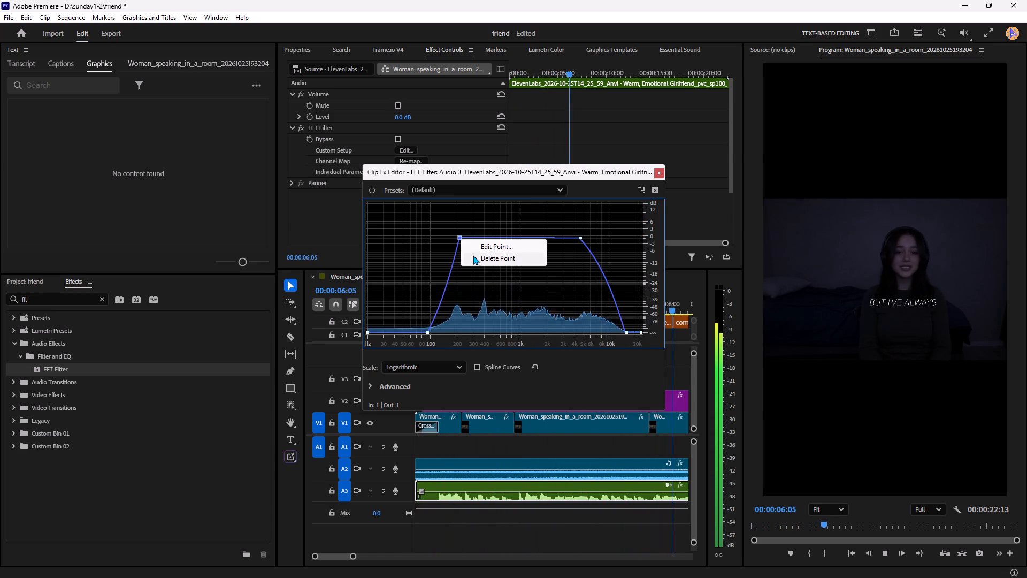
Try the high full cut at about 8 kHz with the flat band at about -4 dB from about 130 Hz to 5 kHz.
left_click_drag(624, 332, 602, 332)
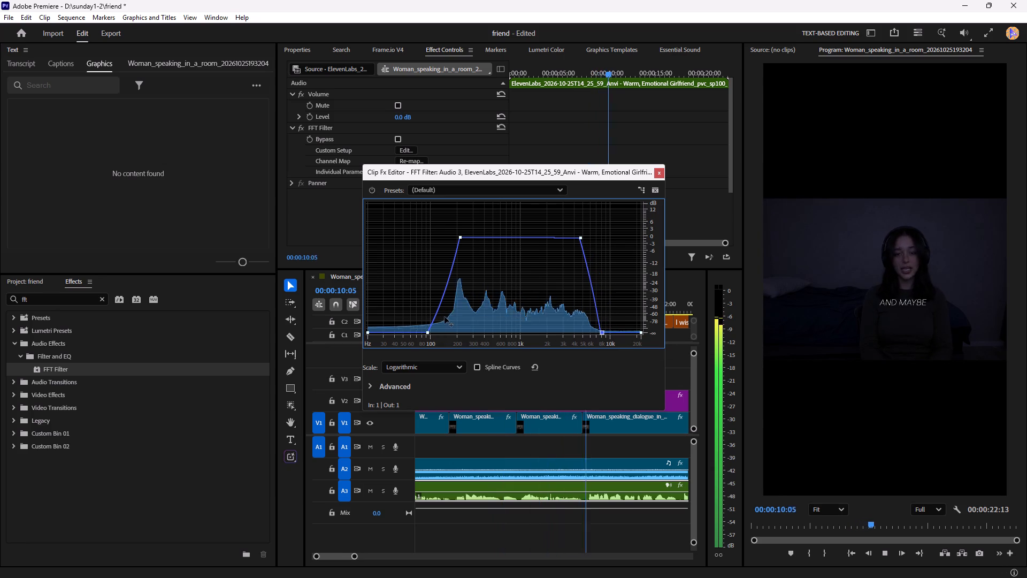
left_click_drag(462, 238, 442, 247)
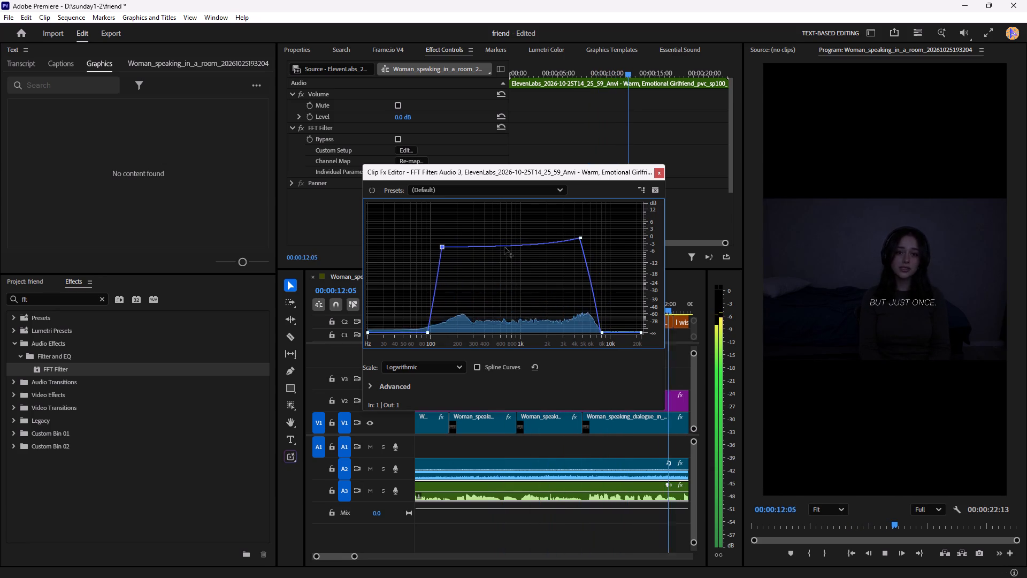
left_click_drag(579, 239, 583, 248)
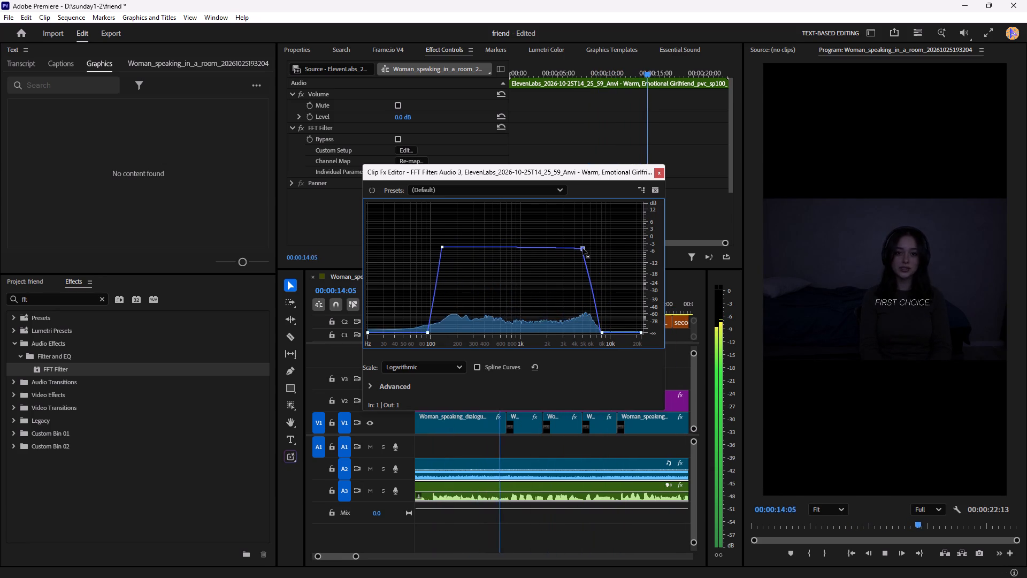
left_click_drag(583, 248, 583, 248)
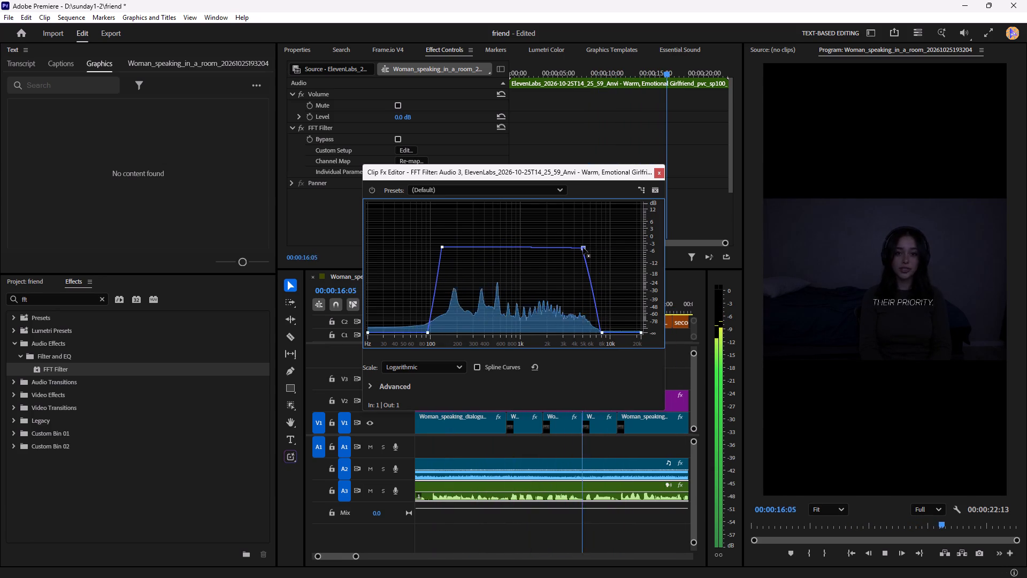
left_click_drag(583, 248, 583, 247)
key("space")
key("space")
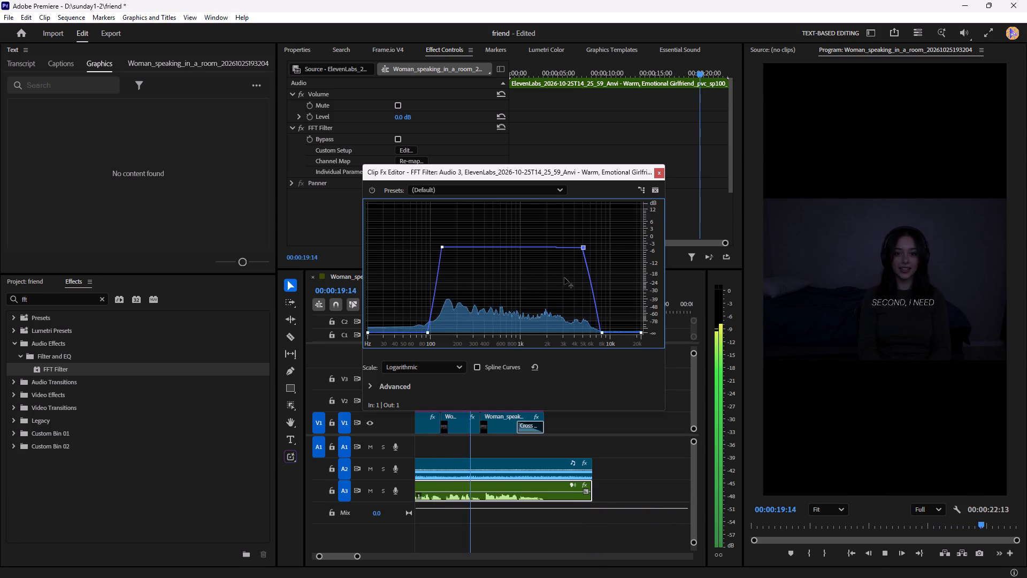
Play the sequence from the start and move the curve's low full cut to about 55 Hz.
key("space")
left_click_drag(834, 526, 678, 526)
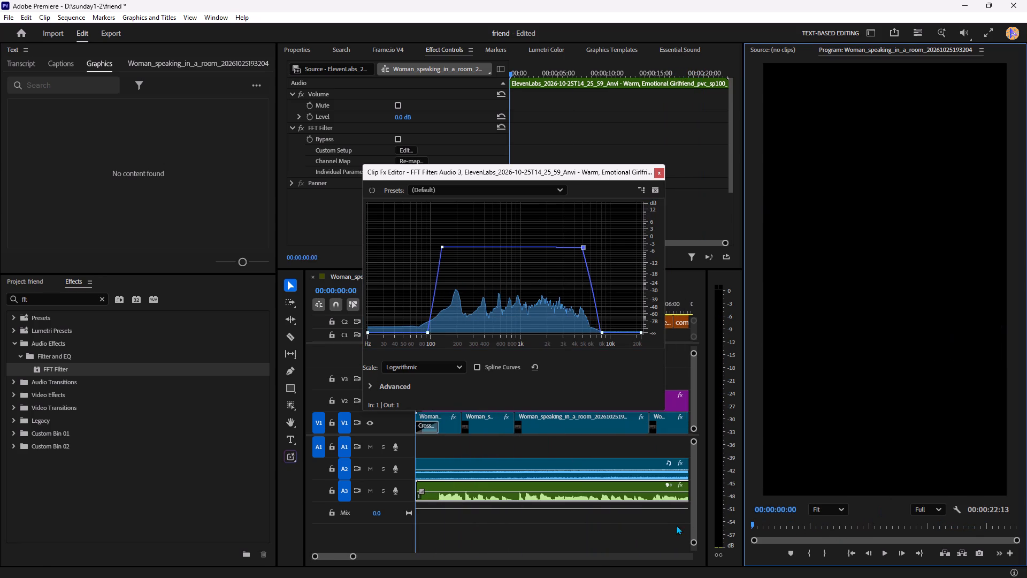
key("space")
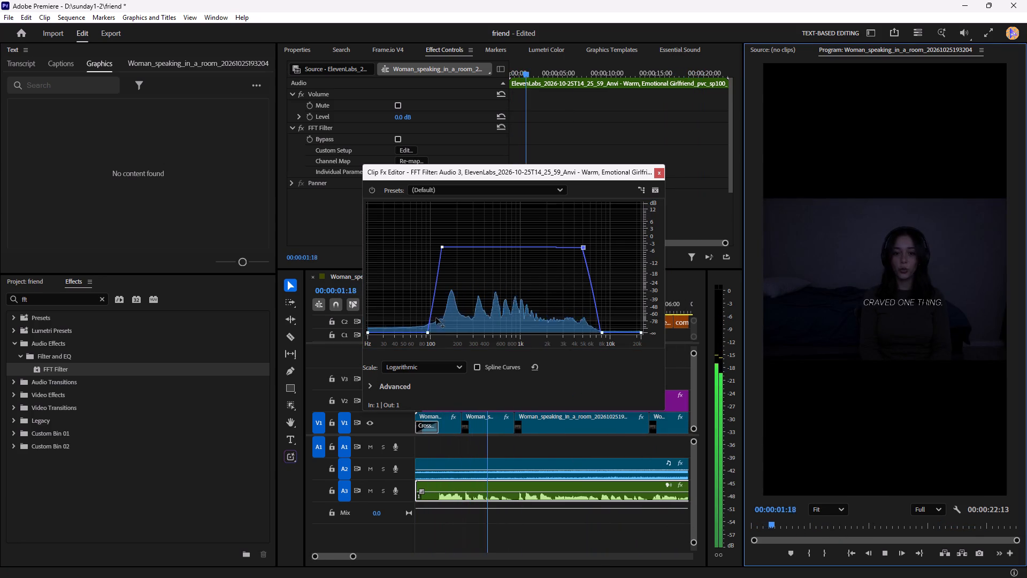
left_click_drag(428, 332, 423, 333)
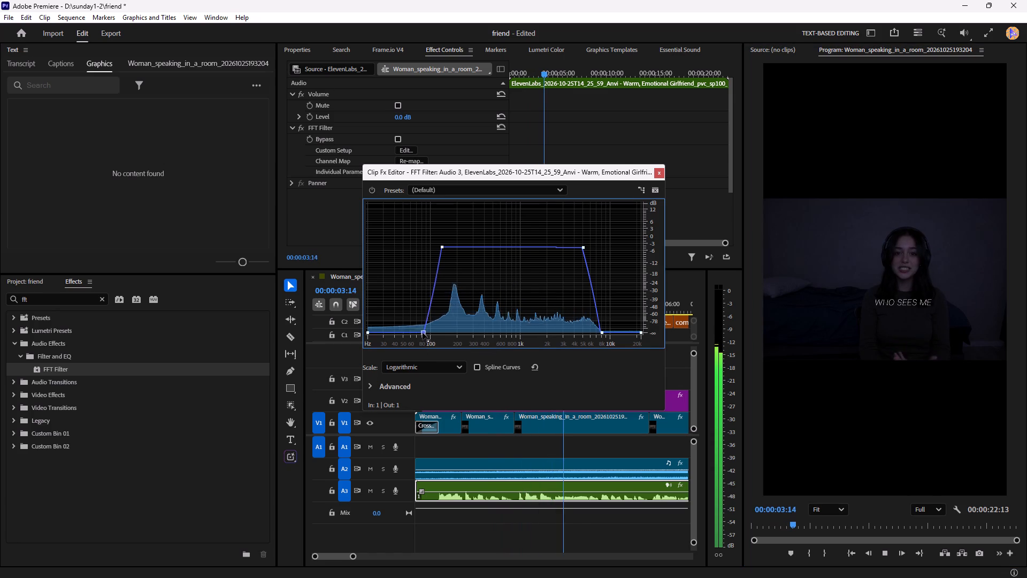
left_click_drag(423, 333, 408, 336)
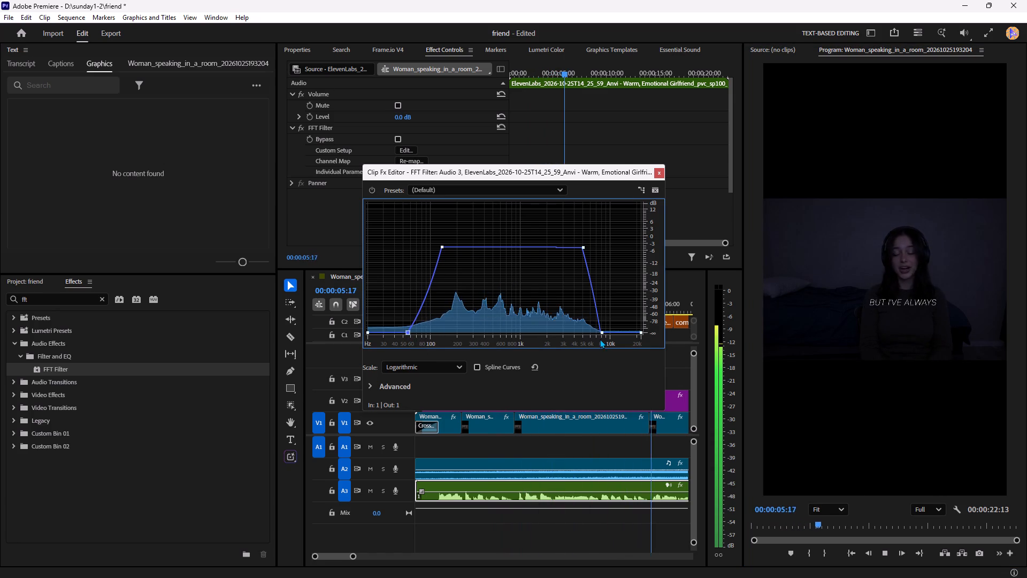
Raise the band to about +1 dB between about 127 Hz and 5.5 kHz, and set the high full cut to about 9.7 kHz.
left_click_drag(585, 249, 587, 236)
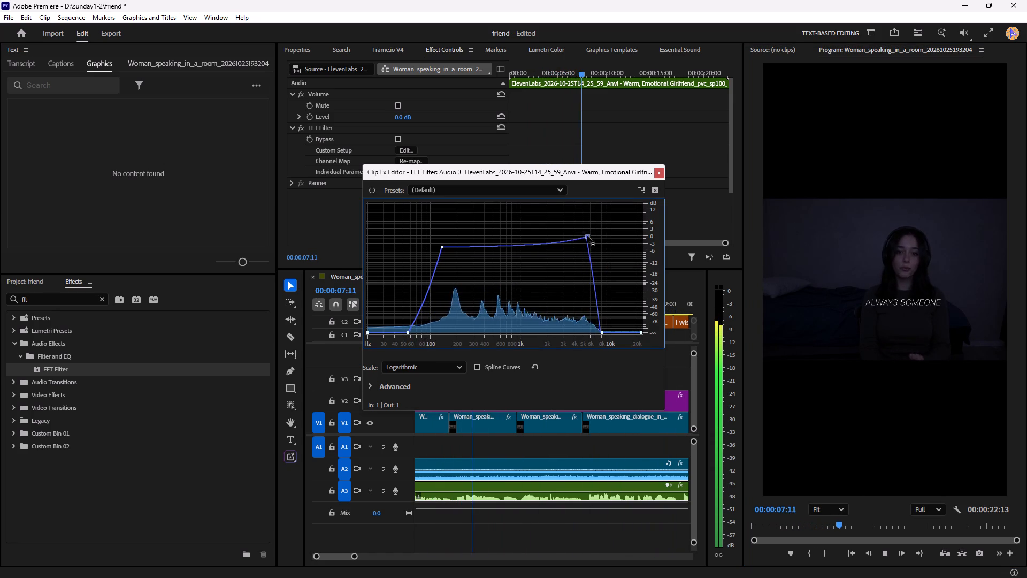
left_click_drag(587, 236, 587, 234)
left_click_drag(442, 246, 438, 237)
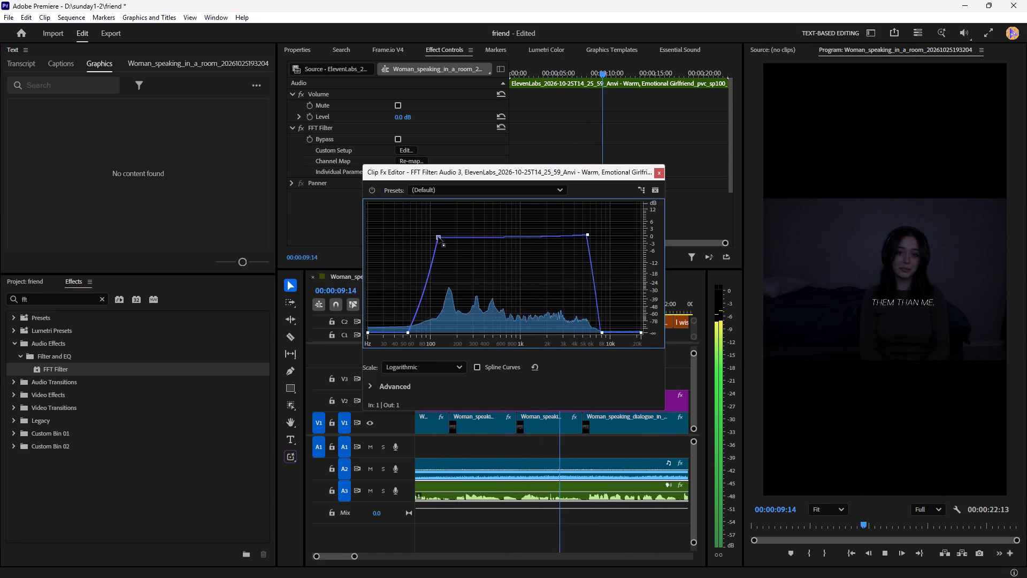
left_click_drag(438, 237, 440, 232)
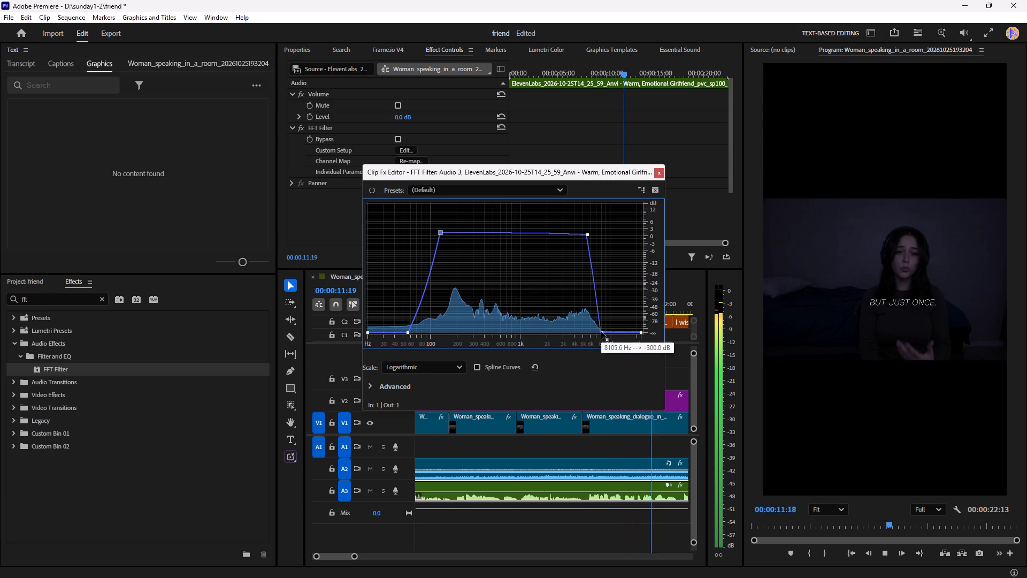
left_click_drag(601, 332, 608, 334)
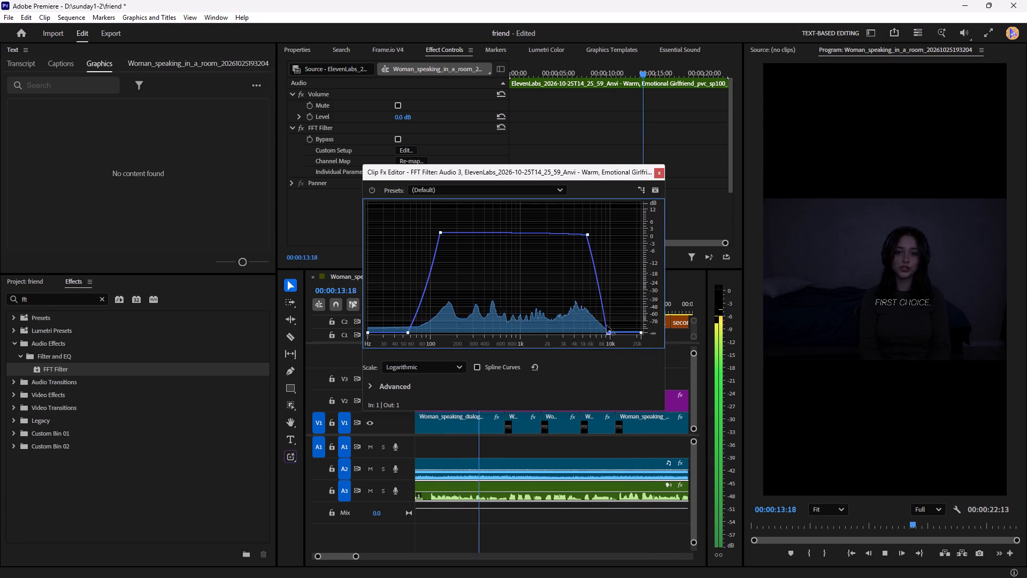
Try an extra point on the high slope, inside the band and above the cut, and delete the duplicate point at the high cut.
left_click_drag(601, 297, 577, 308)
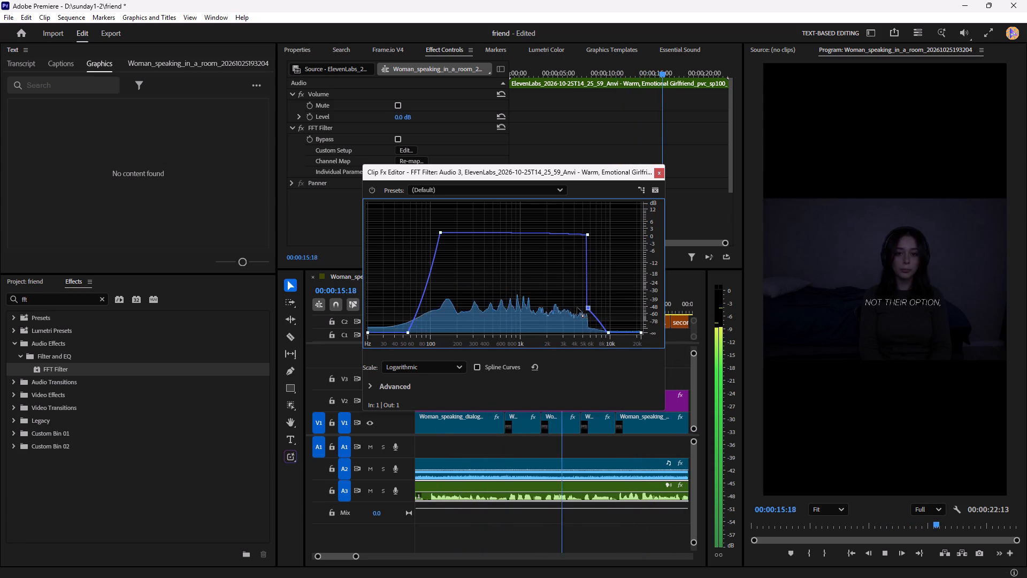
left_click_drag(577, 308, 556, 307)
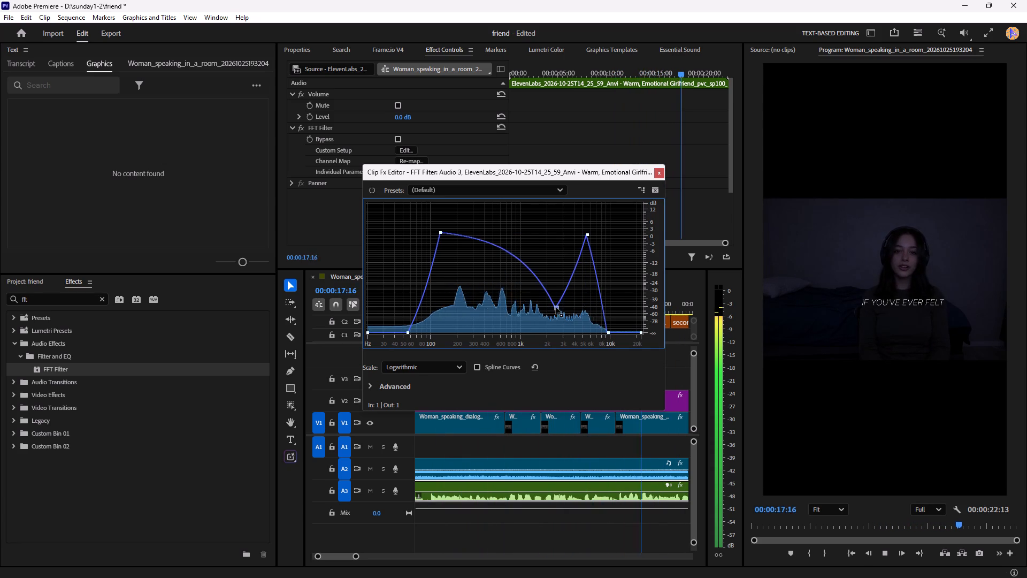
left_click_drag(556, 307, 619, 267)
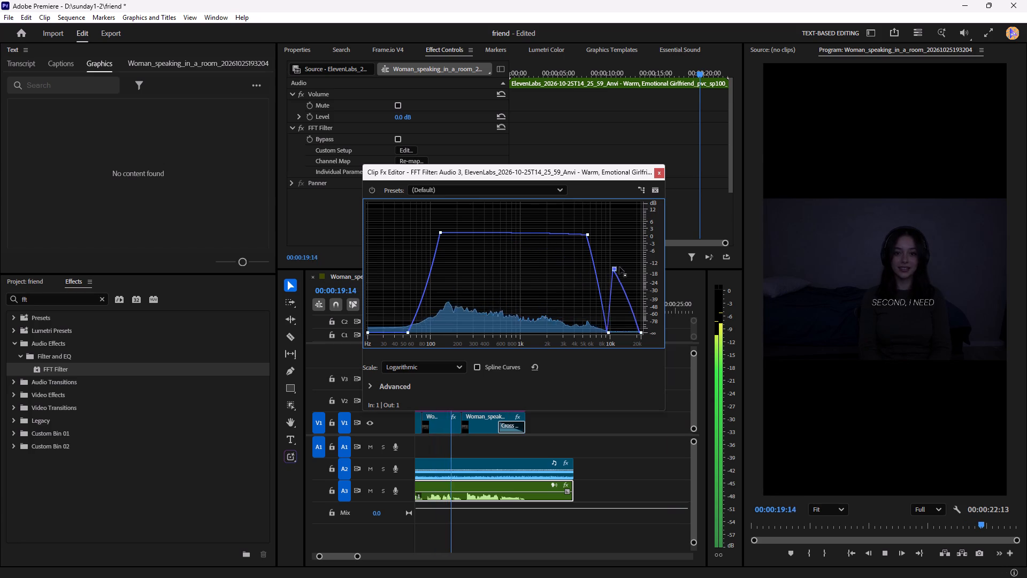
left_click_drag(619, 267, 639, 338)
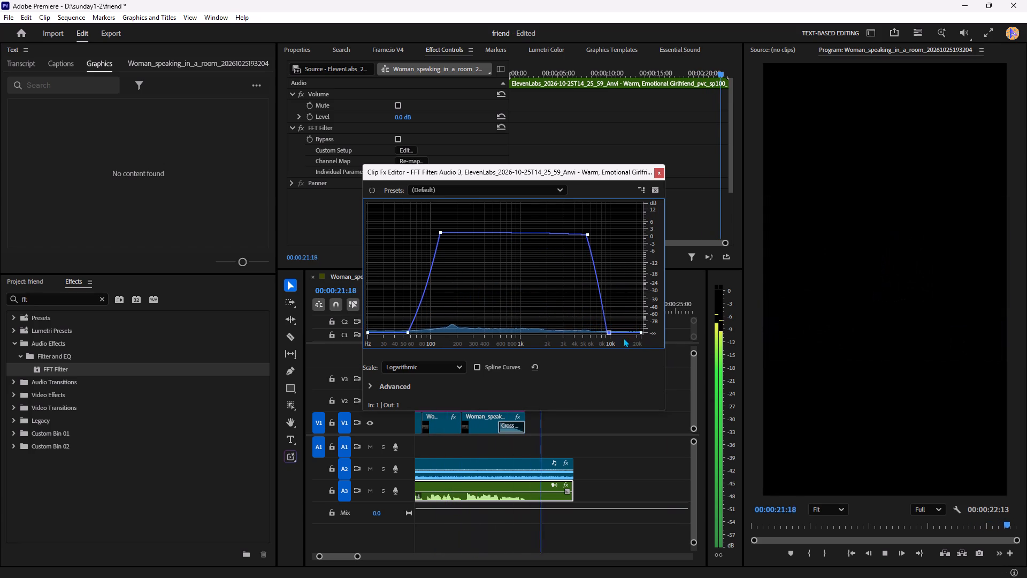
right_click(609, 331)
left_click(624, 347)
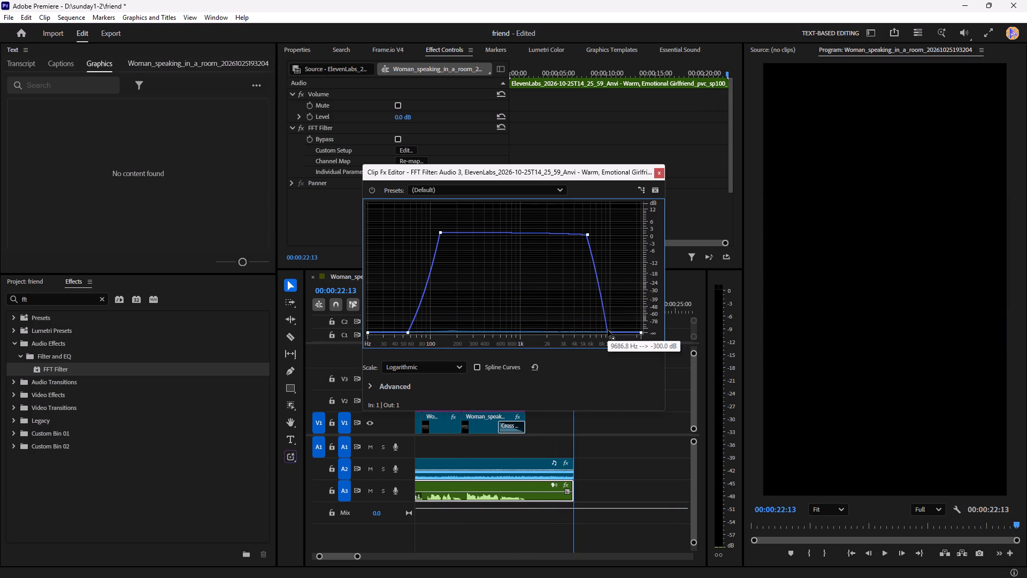
Make the high edge nearly vertical by adding a curve point at about 5.5 kHz and -50 dB.
left_click(602, 298)
left_click_drag(602, 298, 584, 302)
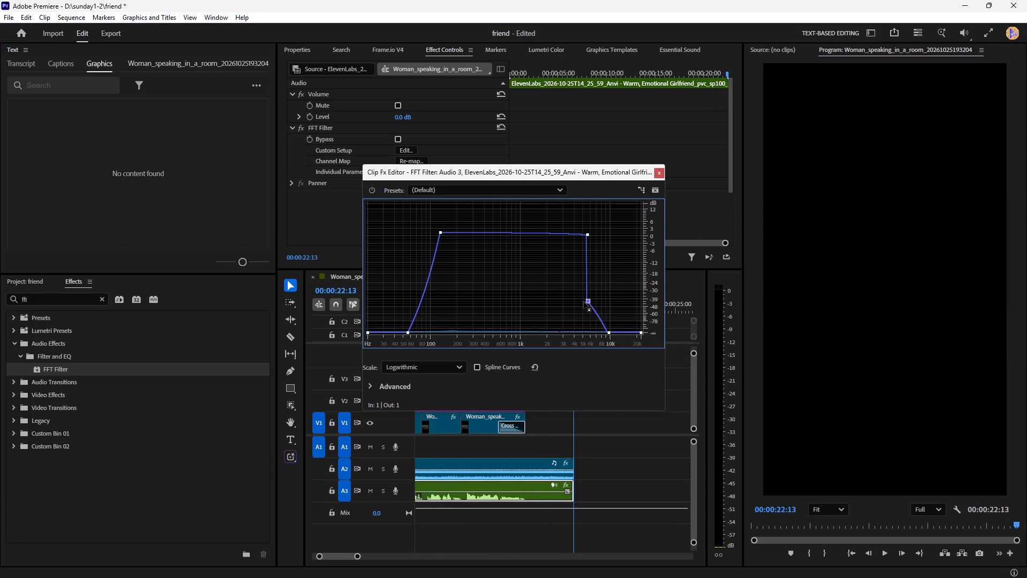
left_click_drag(584, 302, 578, 308)
During playback, make the low edge vertical by adding a curve point at about 127 Hz and -53 dB.
key("space")
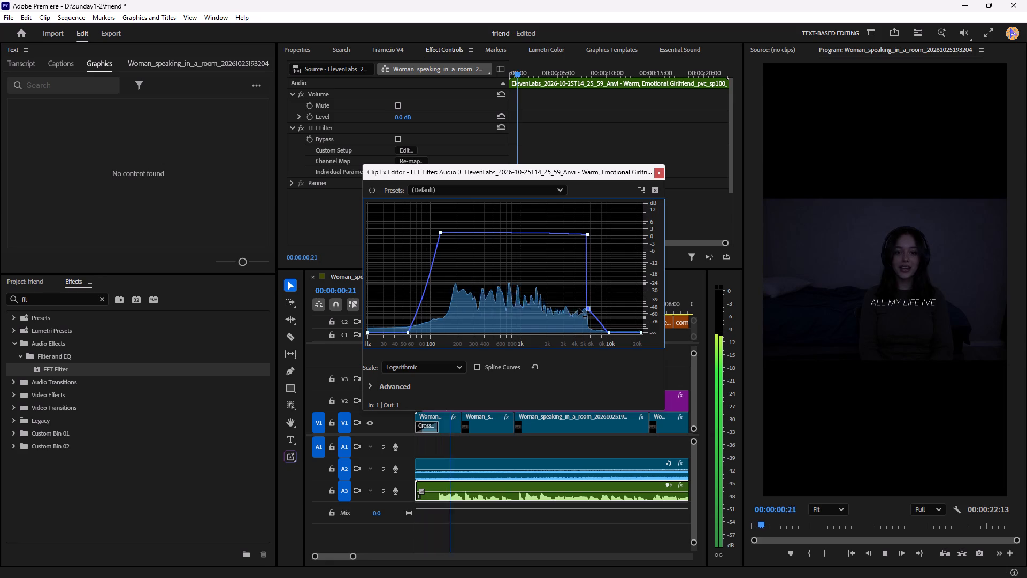
left_click_drag(423, 300, 435, 307)
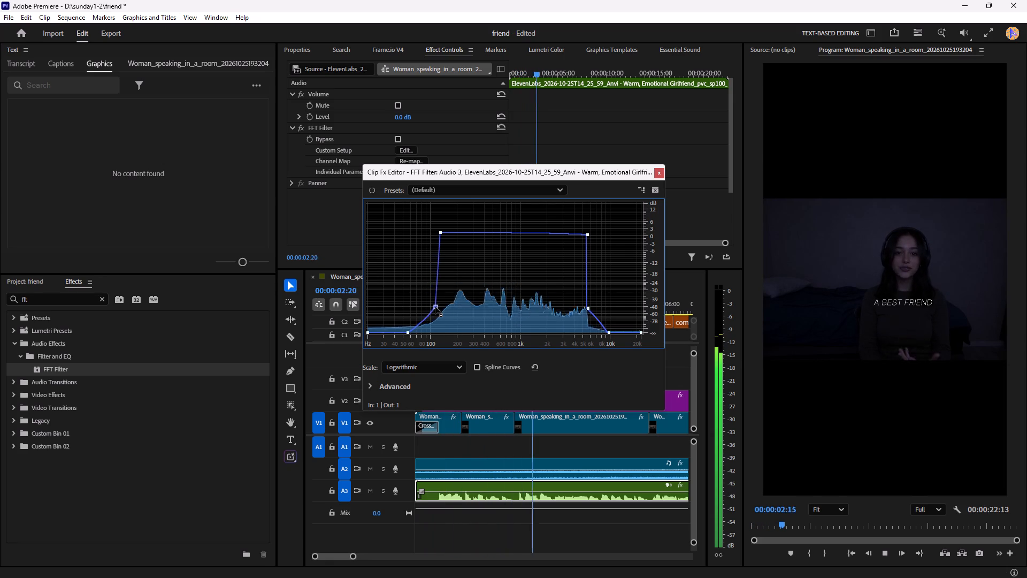
left_click_drag(435, 307, 453, 309)
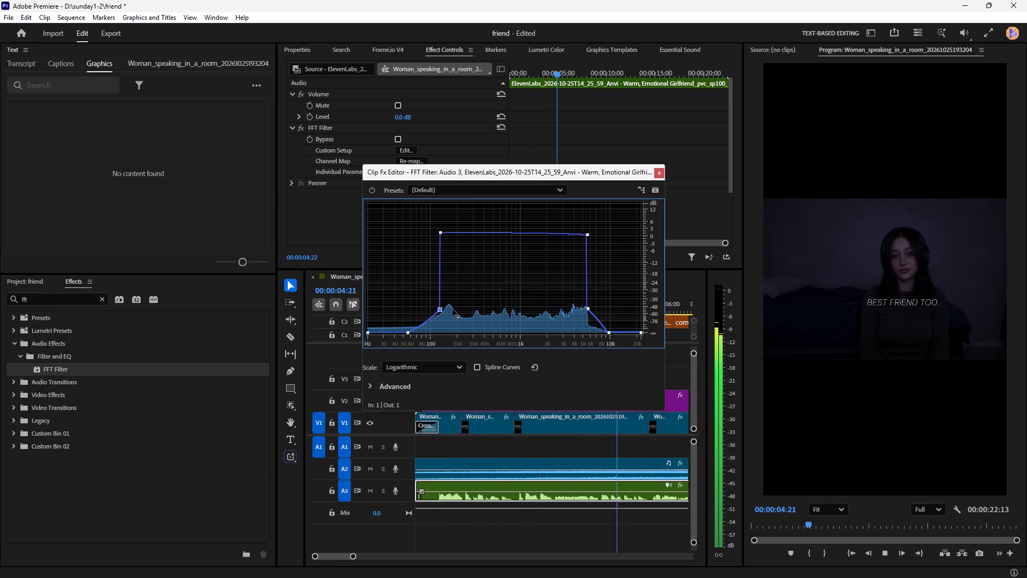
left_click_drag(453, 309, 455, 309)
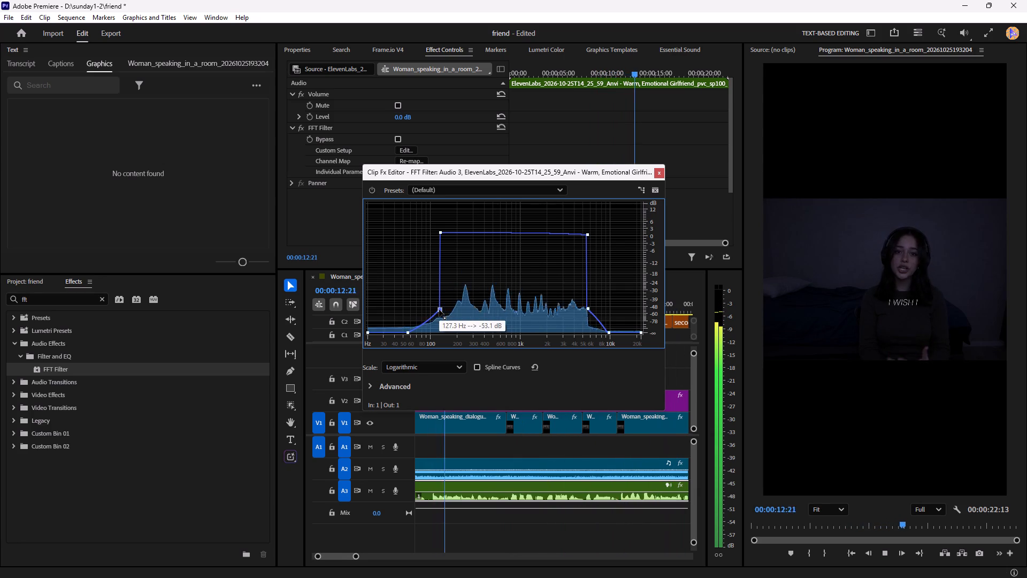
Delete the steep-edge curve points near -50 dB at about 127 Hz and 5.7 kHz, and lower the band's low corner to about 0 dB.
right_click(439, 310)
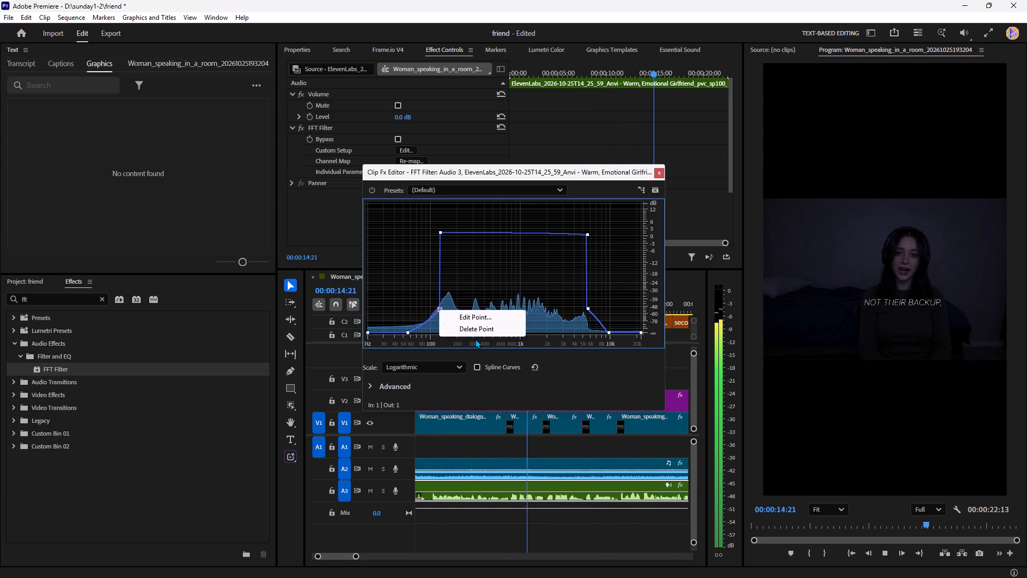
left_click(477, 331)
left_click(441, 233)
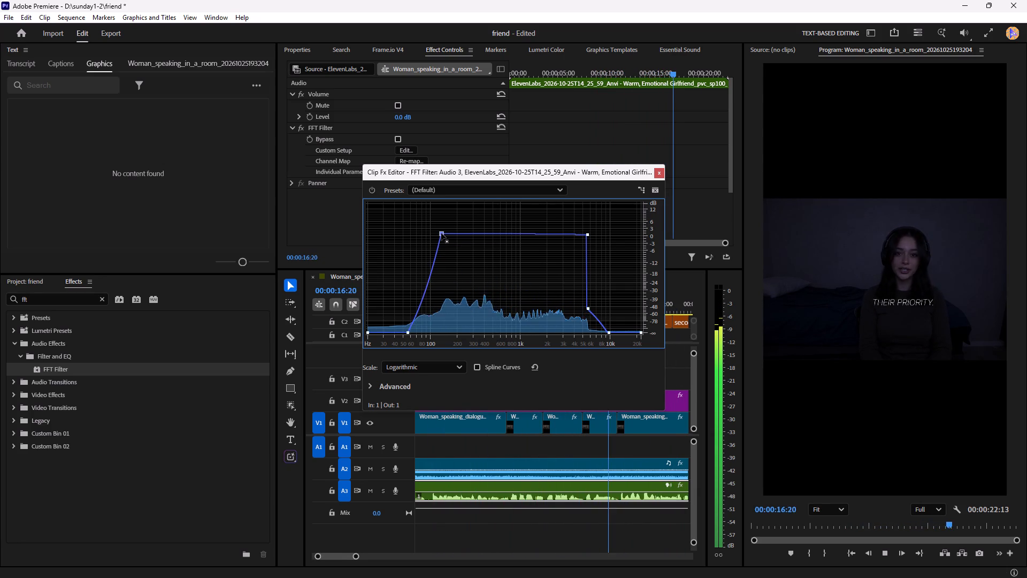
right_click(586, 309)
left_click(600, 324)
key("space")
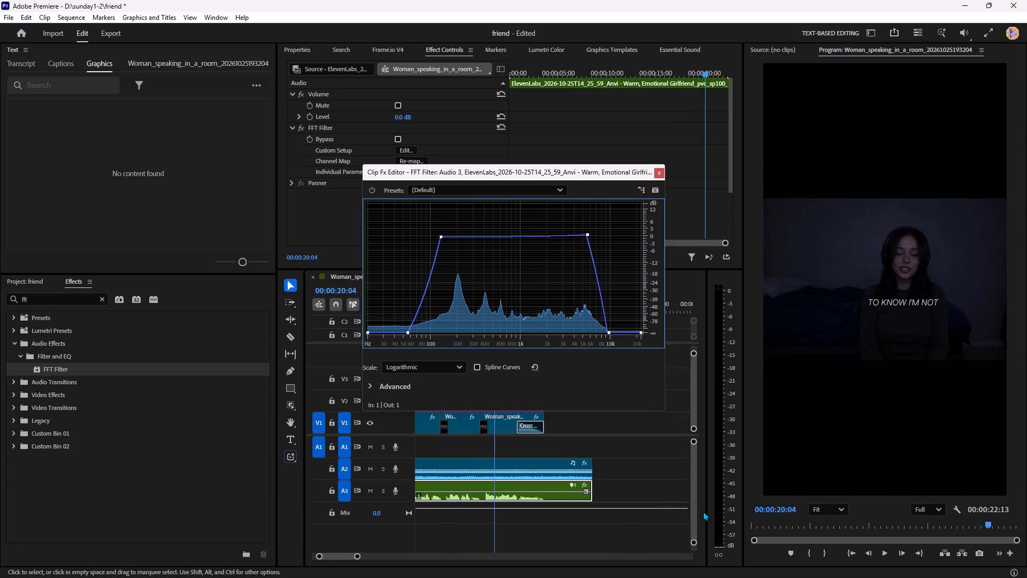
Return the playhead to the sequence start and set the voice filter's low full cut to about 40 Hz.
left_click_drag(791, 526, 648, 526)
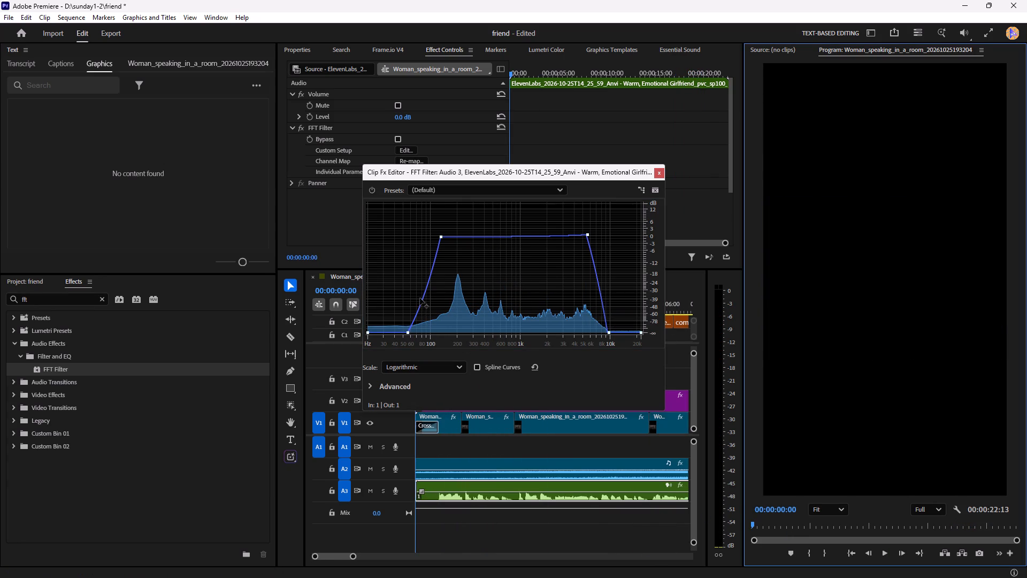
left_click_drag(408, 332, 430, 343)
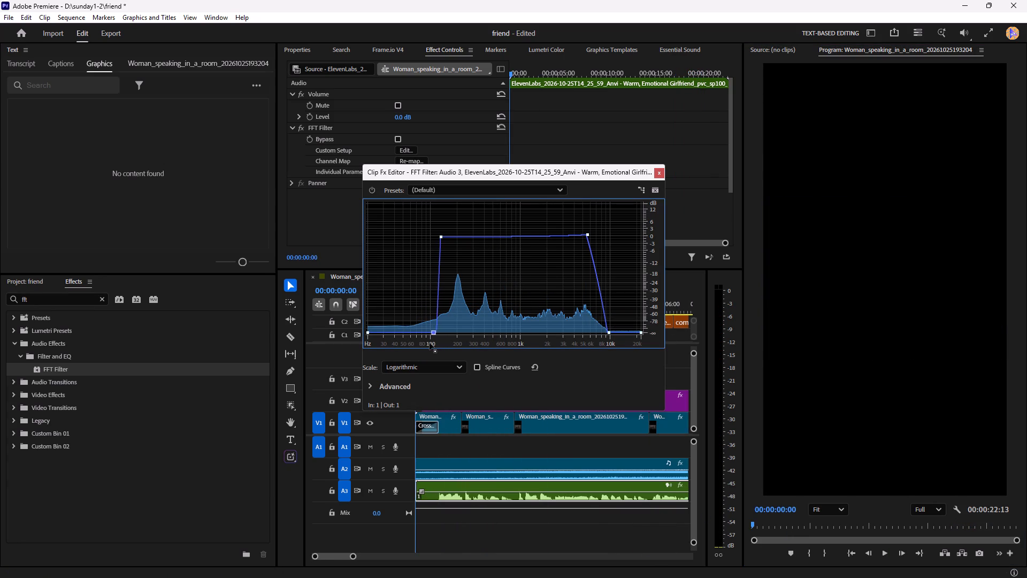
left_click_drag(430, 343, 412, 343)
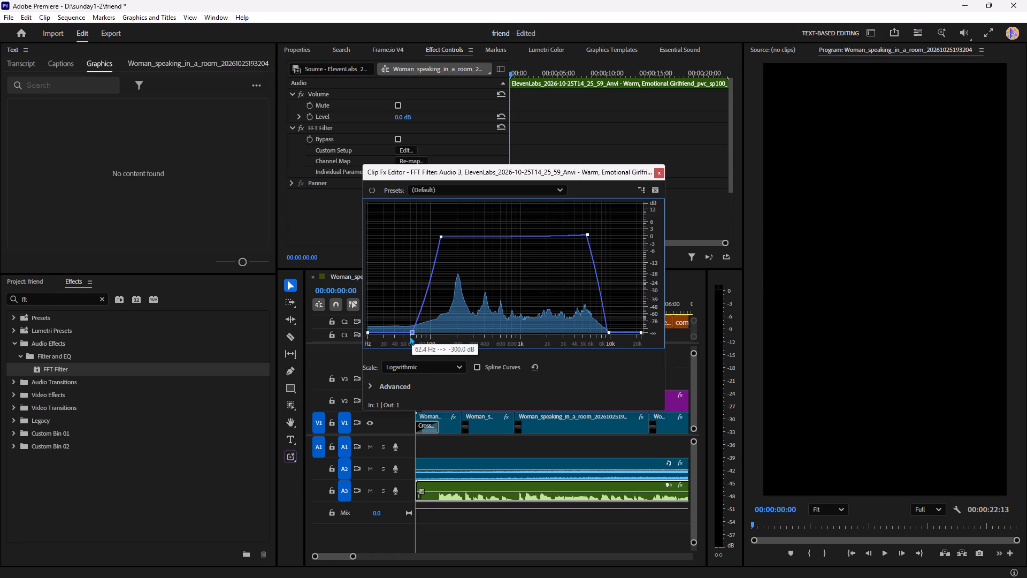
left_click_drag(411, 333, 399, 337)
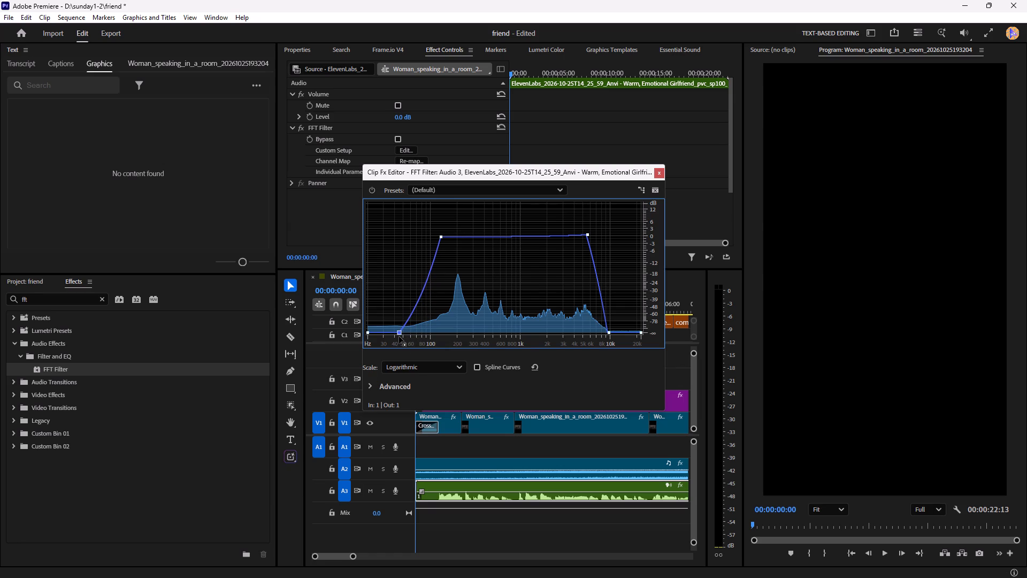
left_click_drag(399, 337, 395, 337)
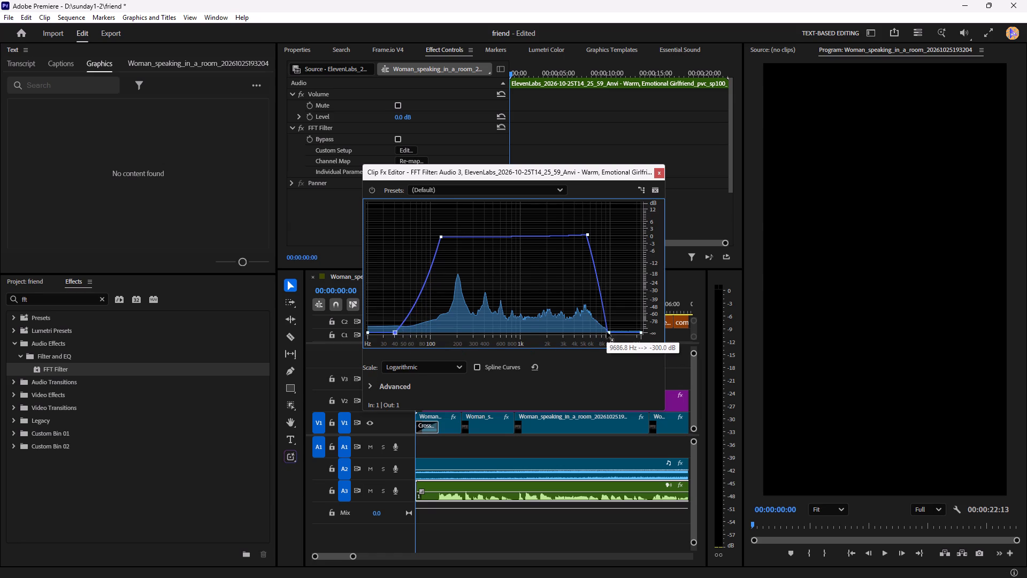
Try the high full cut at about 6.9 kHz, set it to about 12.5 kHz instead, and play the voice.
left_click_drag(609, 332, 610, 339)
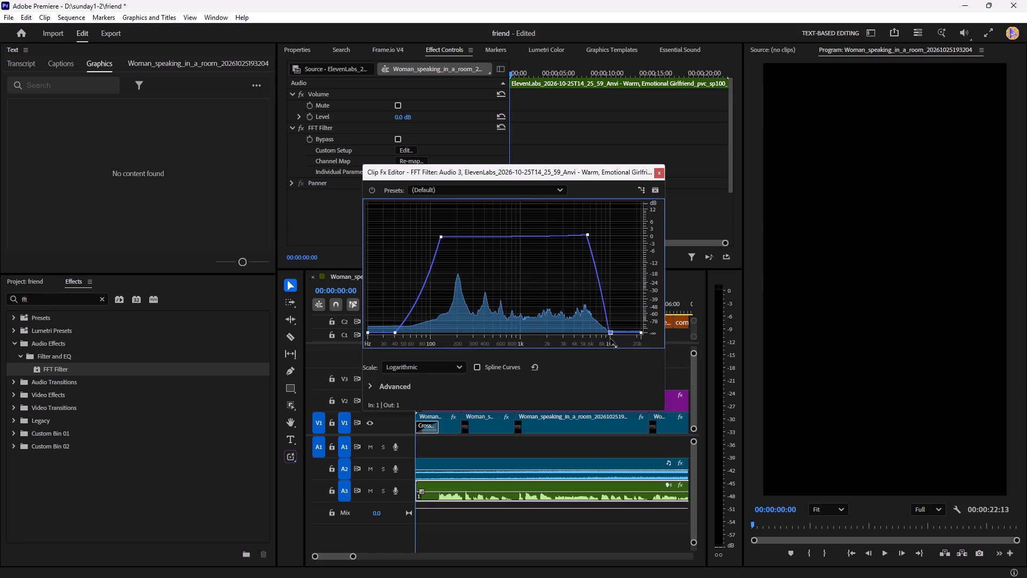
left_click_drag(610, 339, 595, 345)
key("space")
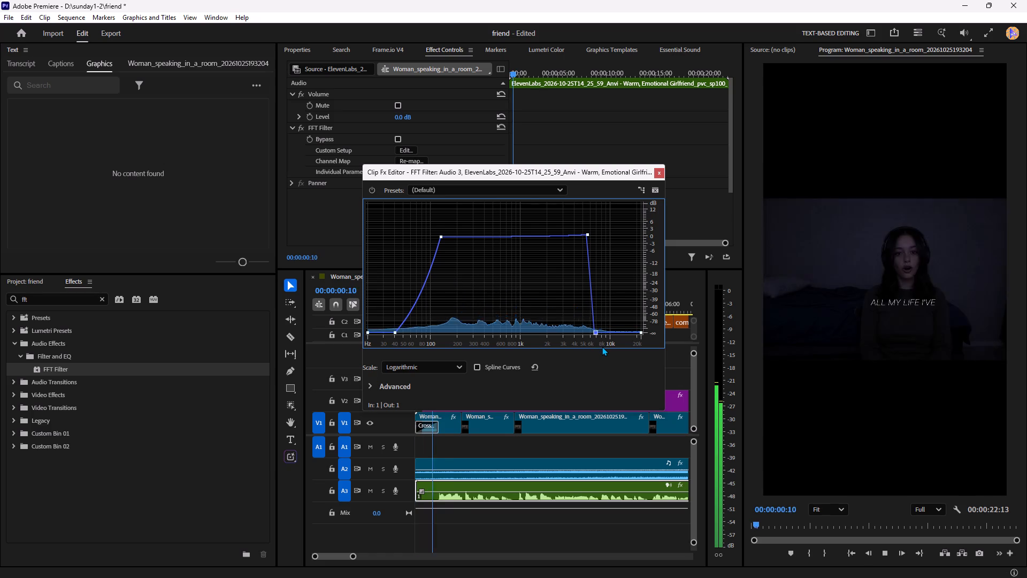
key("space")
left_click_drag(597, 332, 620, 336)
key("space")
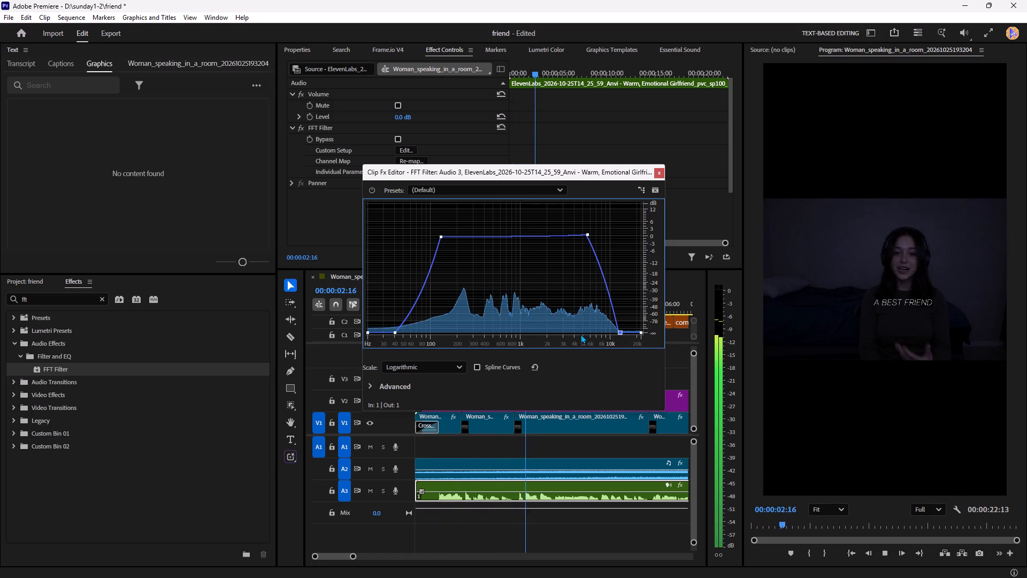
During playback, steepen the low edge with a new curve point at about 125 Hz and -46 dB.
left_click_drag(419, 298, 428, 302)
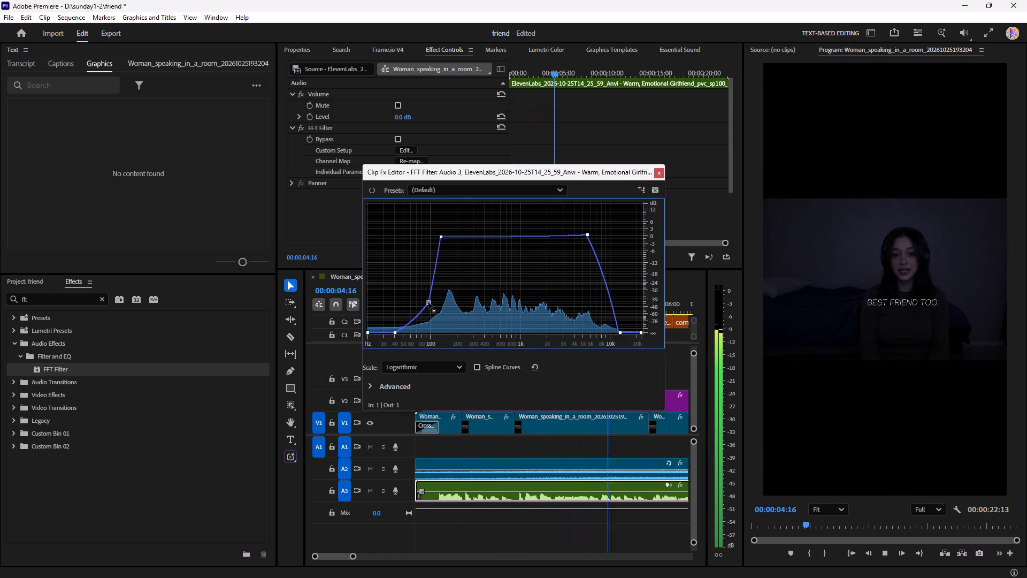
left_click_drag(428, 302, 439, 304)
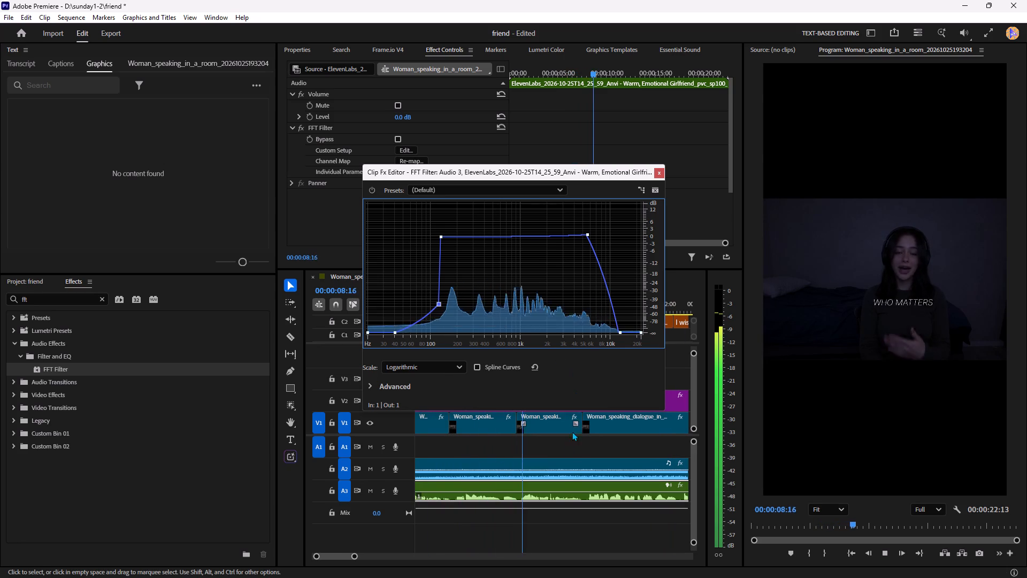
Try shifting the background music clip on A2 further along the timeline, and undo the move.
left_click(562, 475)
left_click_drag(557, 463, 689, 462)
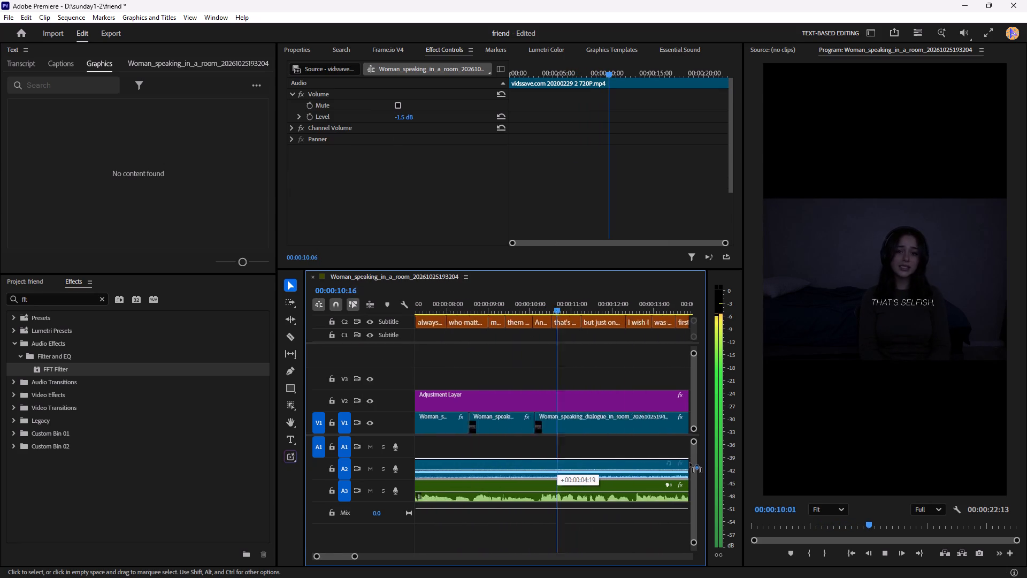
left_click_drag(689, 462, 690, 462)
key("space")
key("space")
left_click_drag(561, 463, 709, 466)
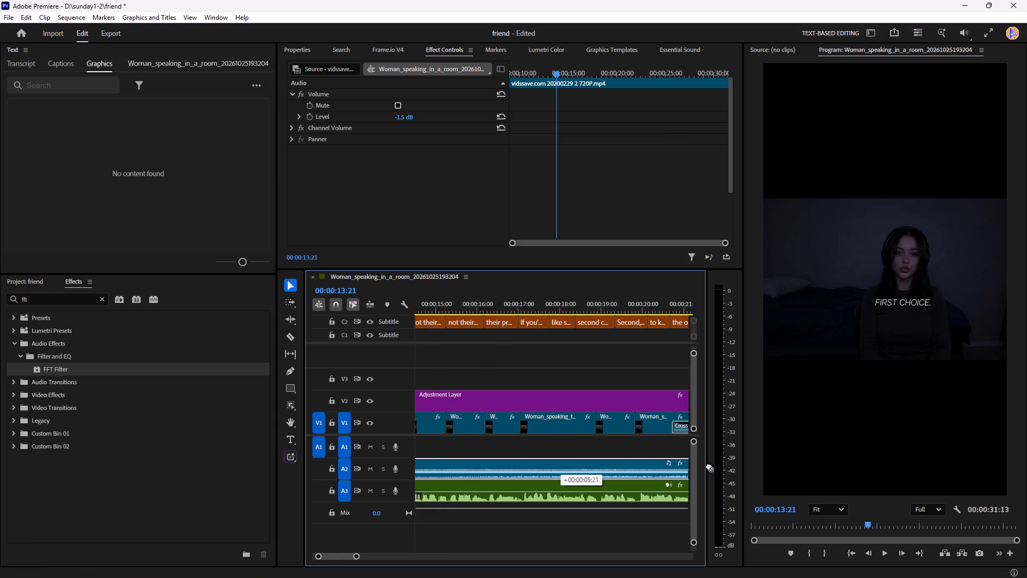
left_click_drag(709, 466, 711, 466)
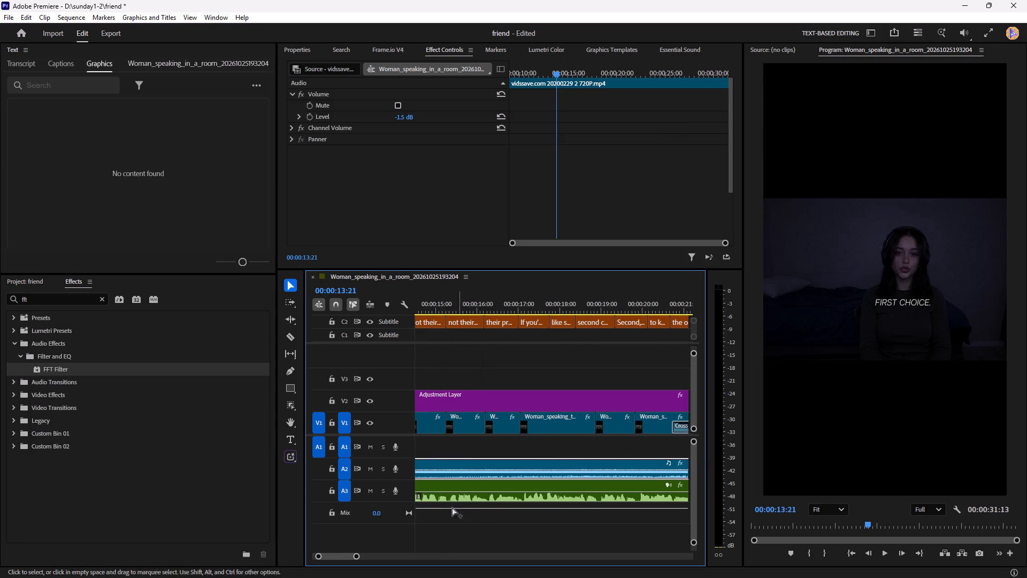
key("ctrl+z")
Move the A2 background music clip clear of the voice so that it starts at about 55 seconds.
left_click(495, 463)
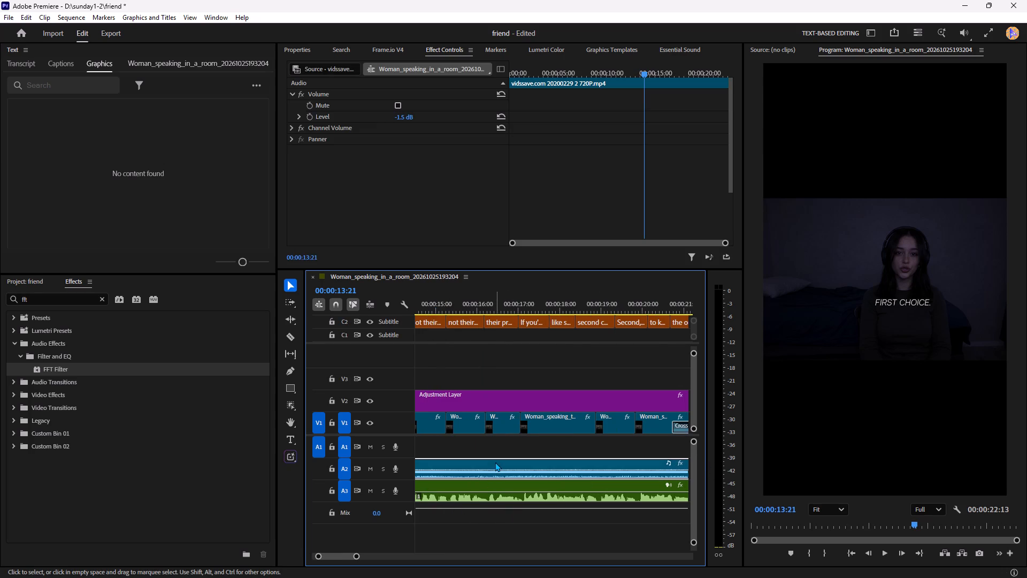
left_click_drag(495, 462, 654, 461)
left_click_drag(471, 460, 690, 456)
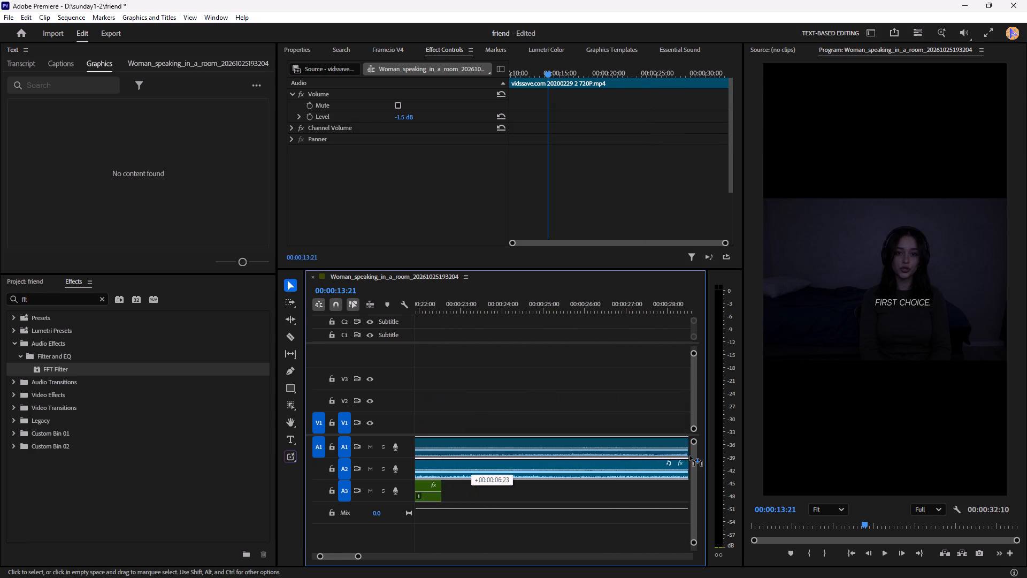
left_click_drag(690, 456, 687, 466)
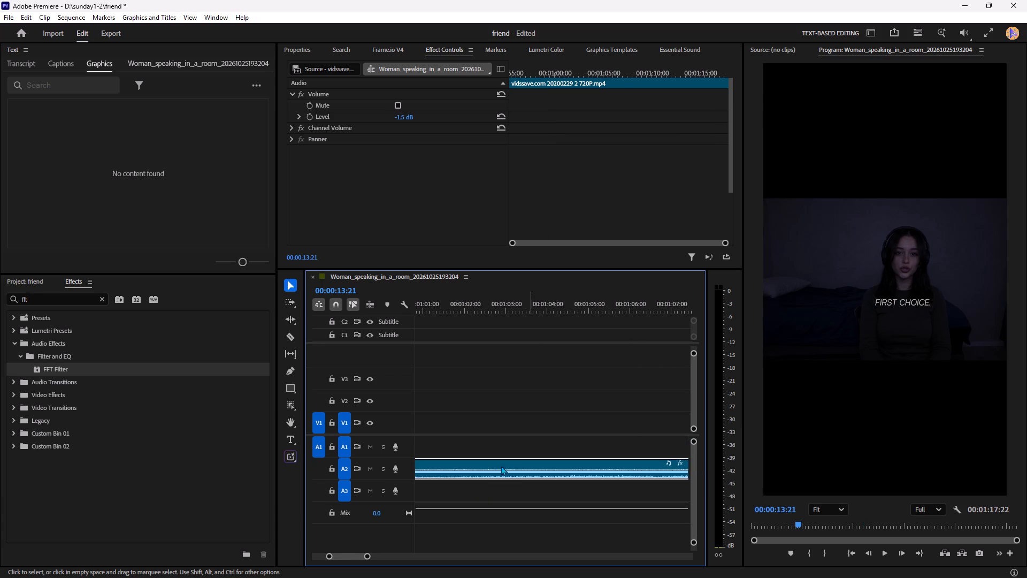
Select the voice clip on A3 and, during playback, move the low-edge curve point to about 108 Hz and -75 dB.
scroll(490, 466, "up", 20)
scroll(490, 466, "up", 8)
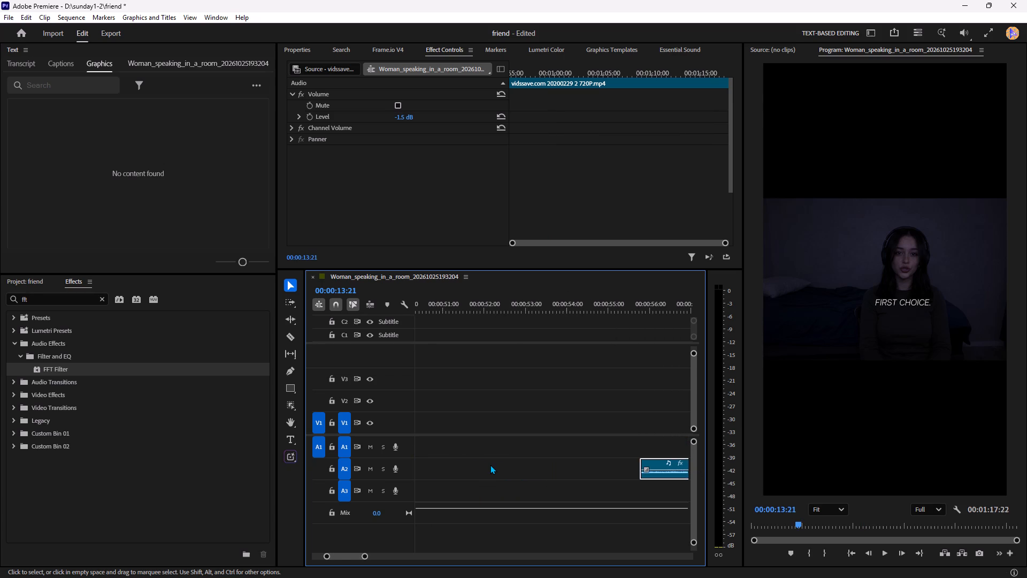
scroll(490, 465, "up", 20)
scroll(490, 465, "up", 11)
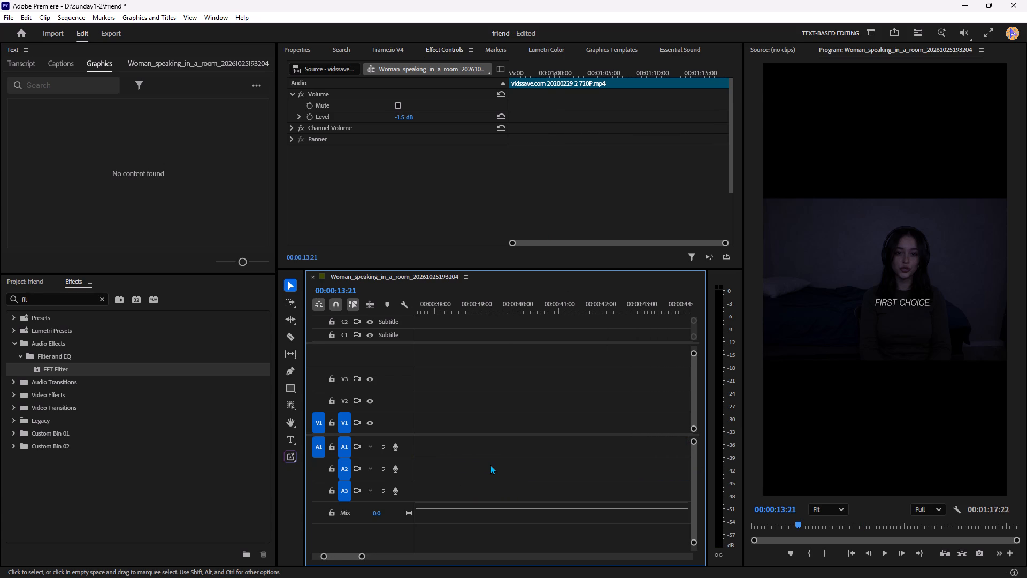
scroll(490, 465, "up", 20)
scroll(490, 465, "up", 11)
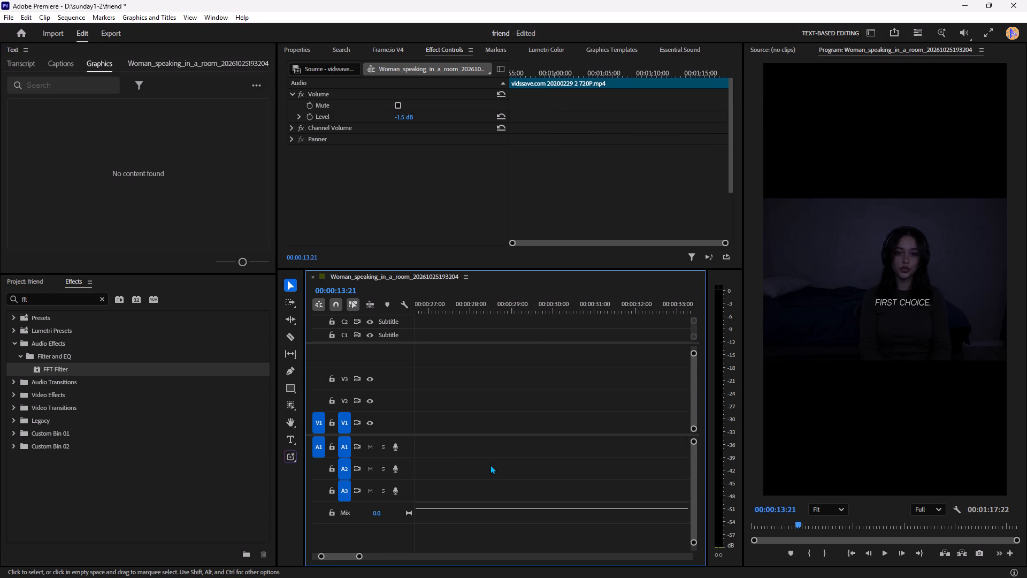
scroll(490, 465, "up", 20)
scroll(490, 465, "up", 10)
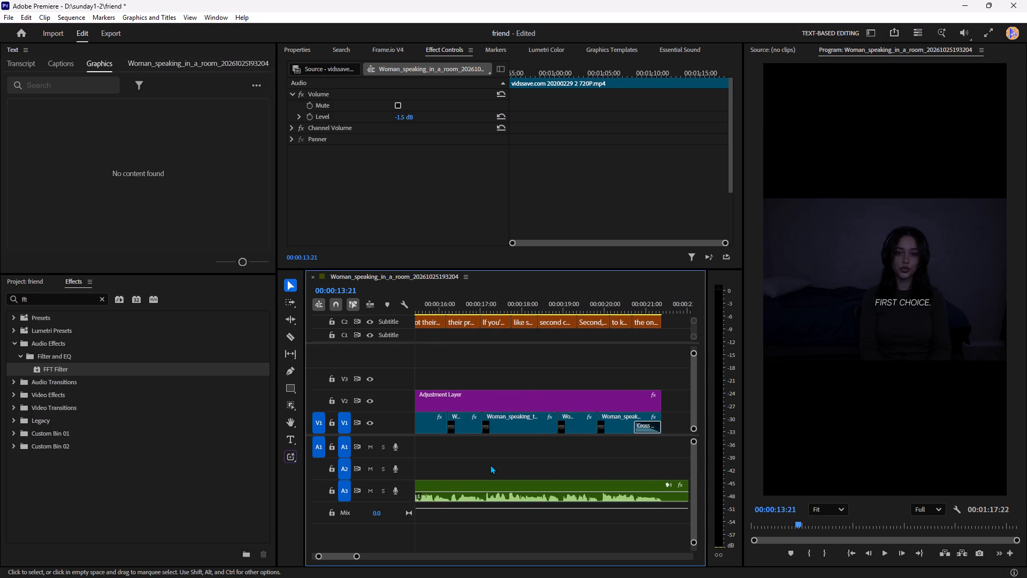
scroll(490, 465, "up", 20)
scroll(490, 465, "up", 6)
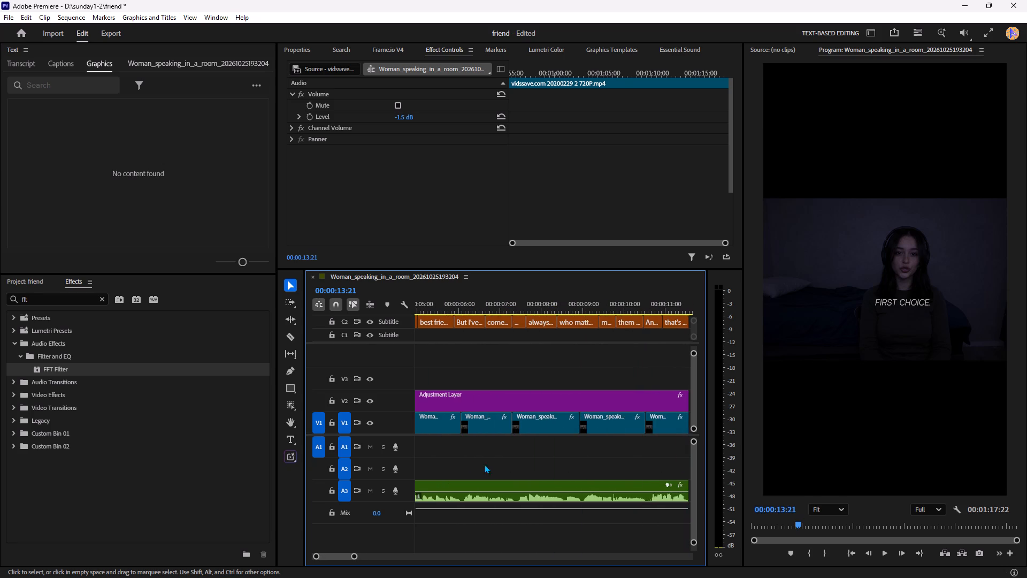
left_click(462, 484)
key("space")
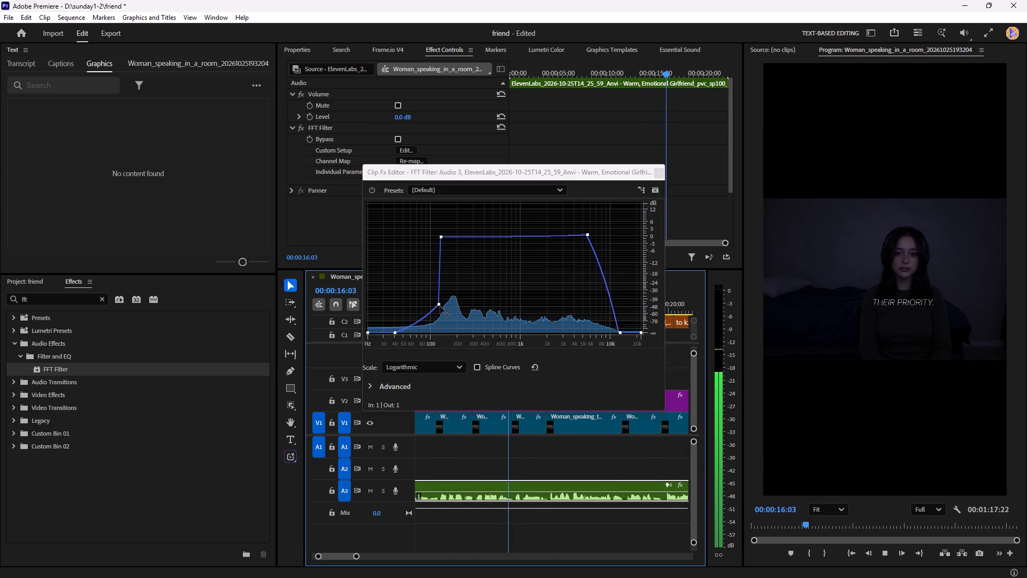
left_click_drag(439, 305, 409, 318)
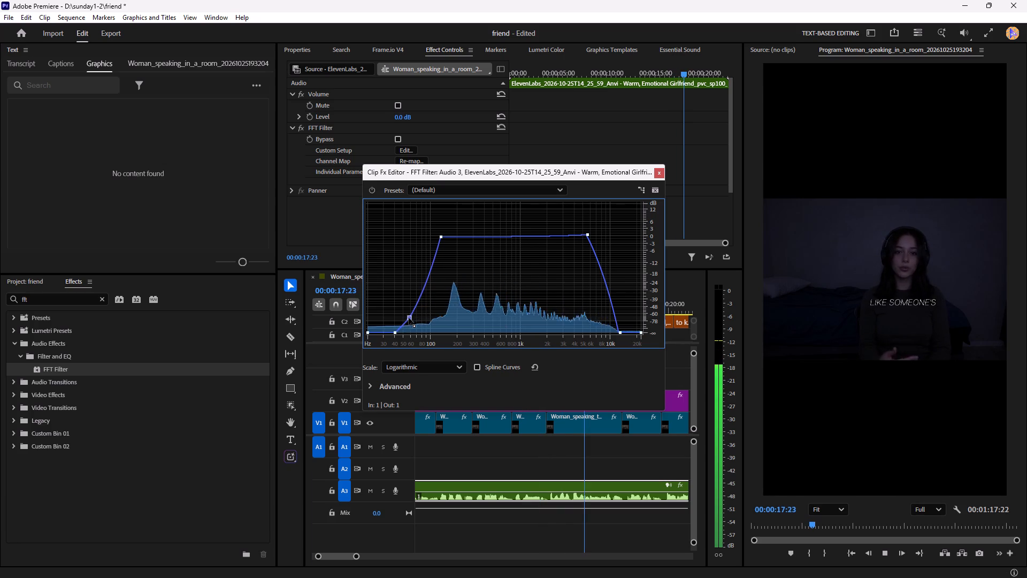
left_click_drag(409, 318, 432, 327)
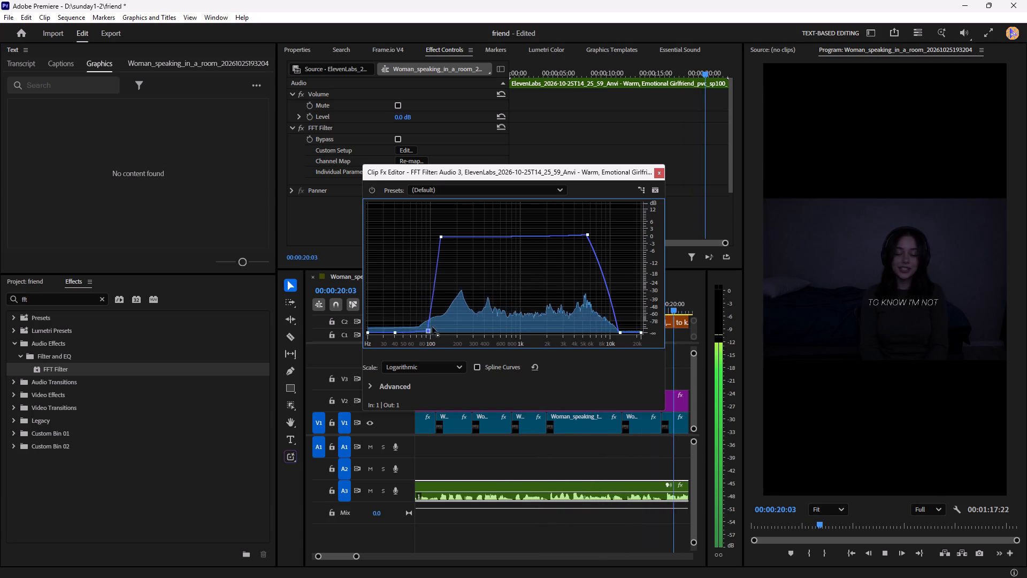
left_click_drag(432, 327, 433, 321)
key("space")
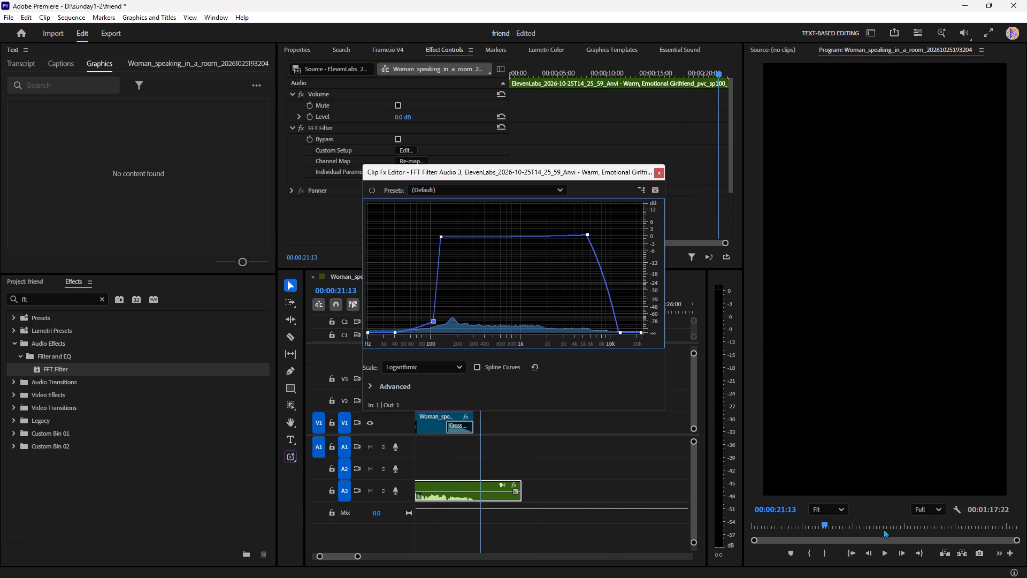
Play from 00:00:02:09 and make the high edge vertical by adding a curve point at about 5.7 kHz and -47 dB.
left_click_drag(826, 527, 761, 523)
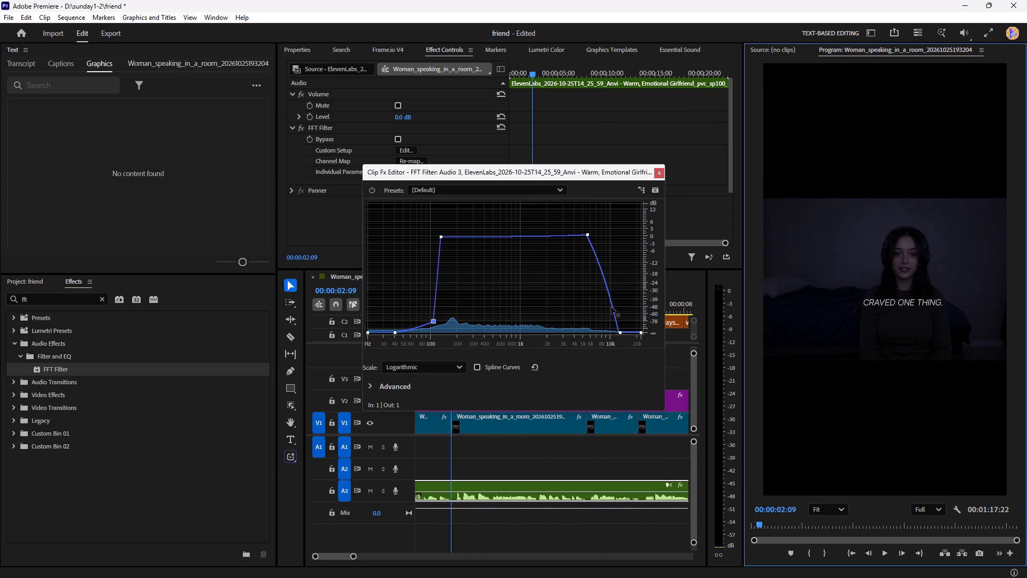
left_click_drag(611, 300, 595, 310)
key("space")
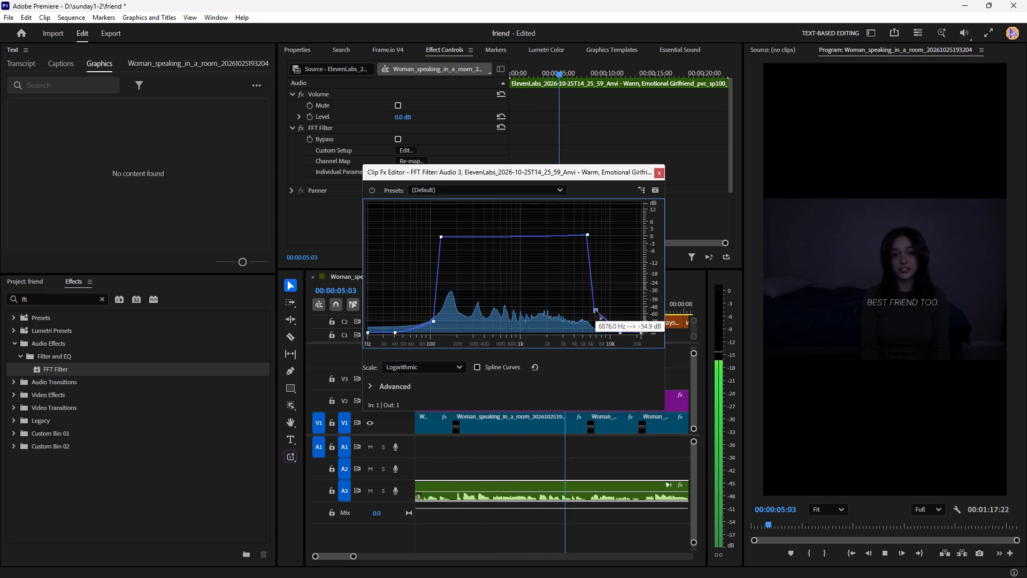
left_click_drag(595, 310, 586, 305)
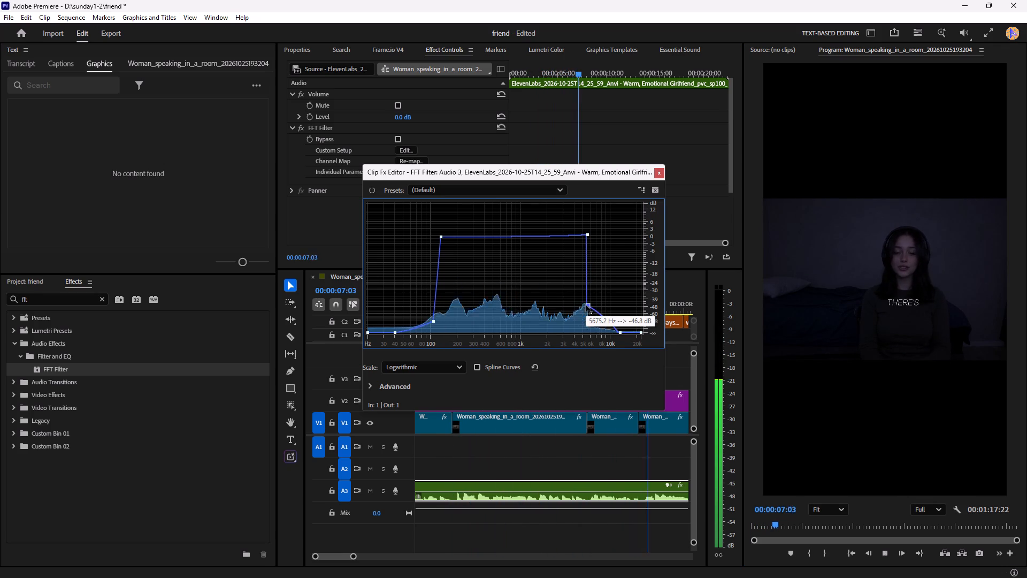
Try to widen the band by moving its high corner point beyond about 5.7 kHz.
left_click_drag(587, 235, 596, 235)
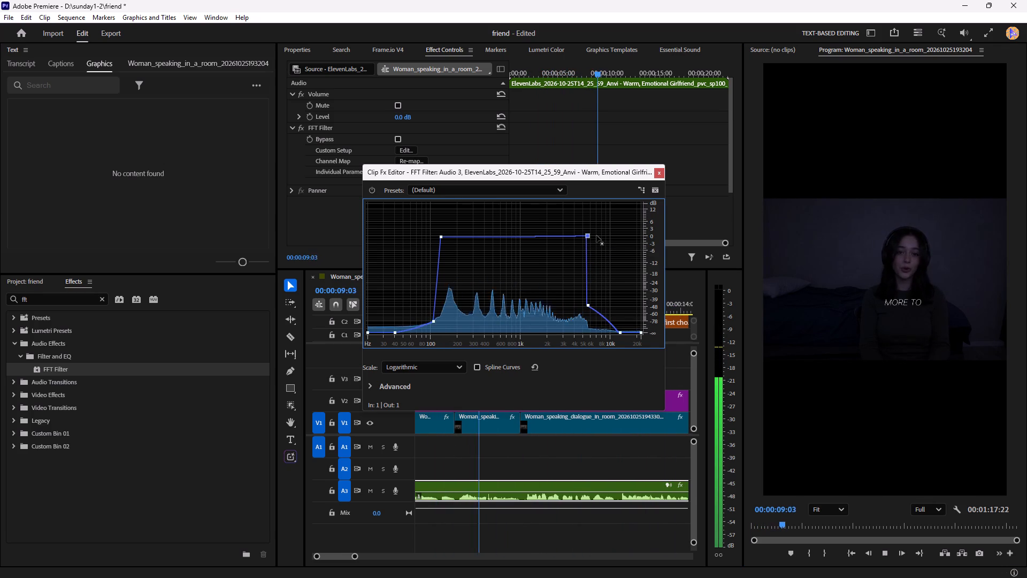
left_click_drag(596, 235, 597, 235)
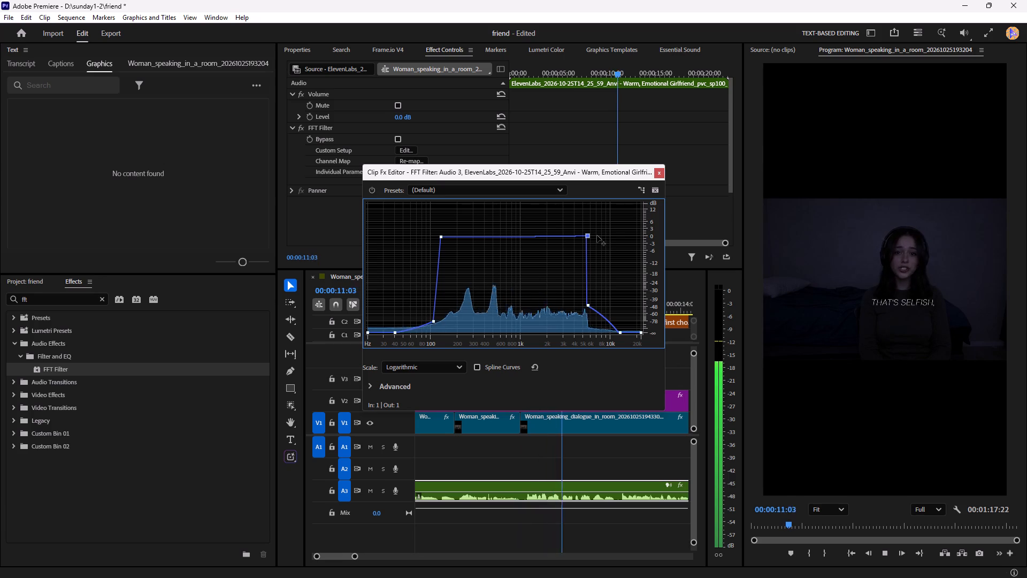
Delete the band's high corner point at about 5.7 kHz and 0 dB, and undo the last change.
right_click(586, 235)
left_click(602, 255)
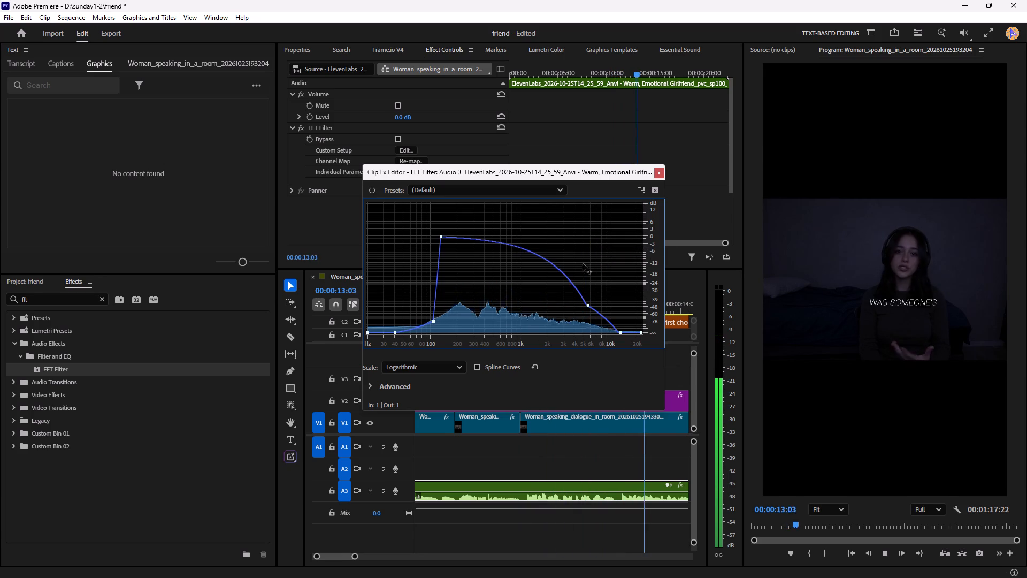
key("ctrl+z")
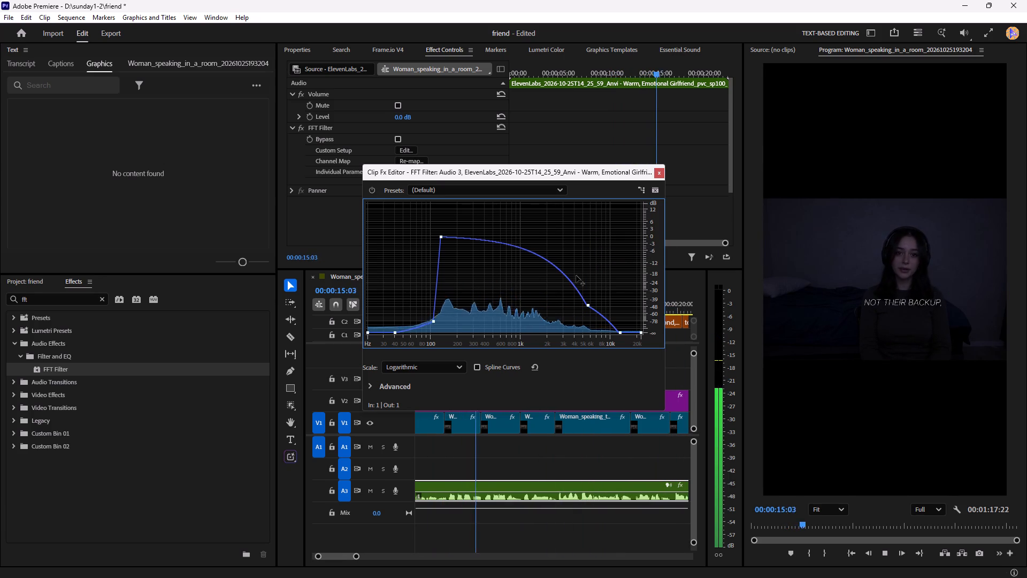
Add a high shoulder point to the FFT filter curve at about 4 kHz and -4 dB.
left_click_drag(568, 276, 579, 250)
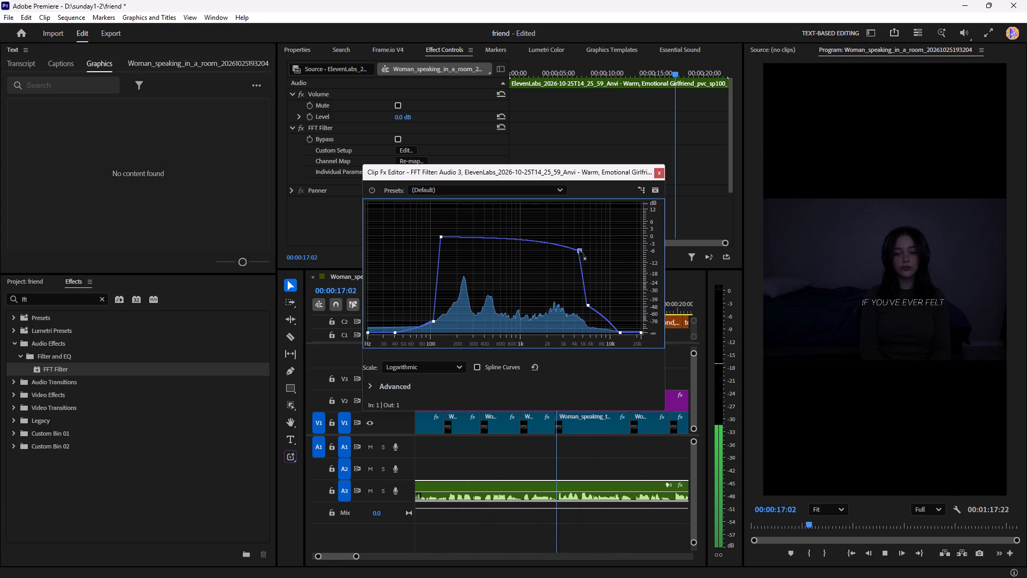
left_click_drag(579, 250, 573, 245)
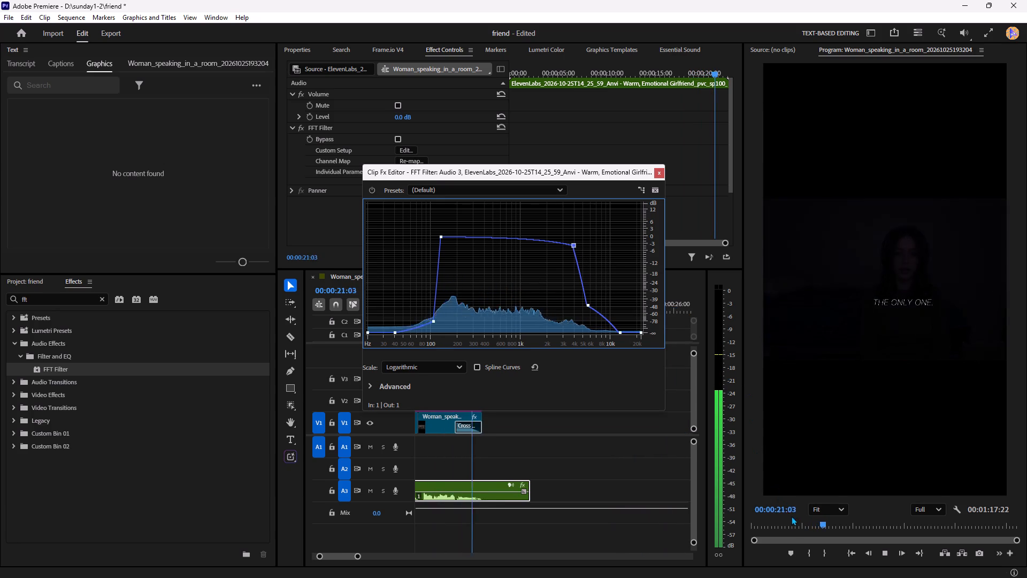
While playing from the start, move the high-edge base point to about 6 kHz and -60 dB, close the filter editor, and replay the opening.
left_click_drag(792, 524, 740, 524)
key("space")
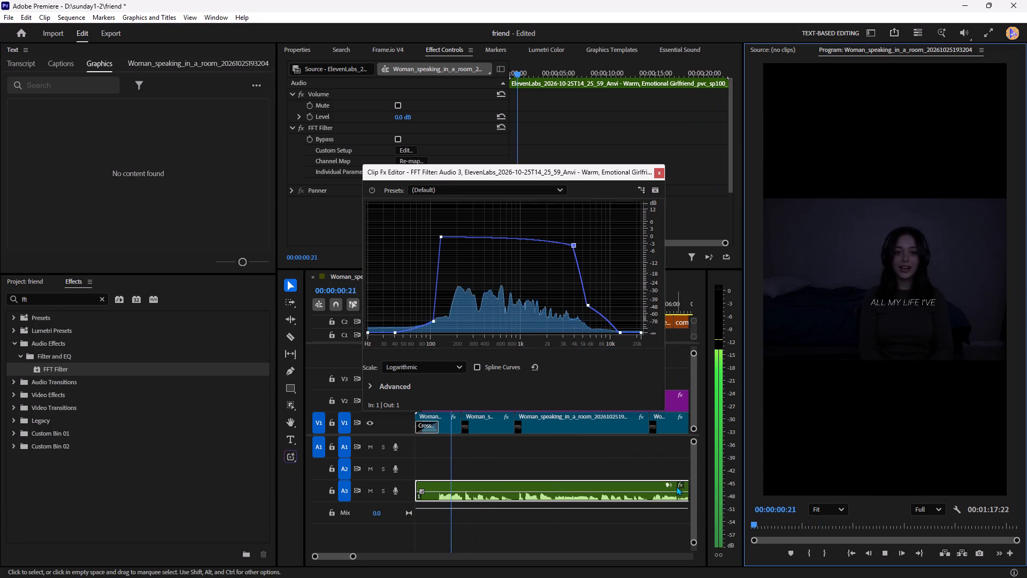
left_click_drag(587, 307, 597, 310)
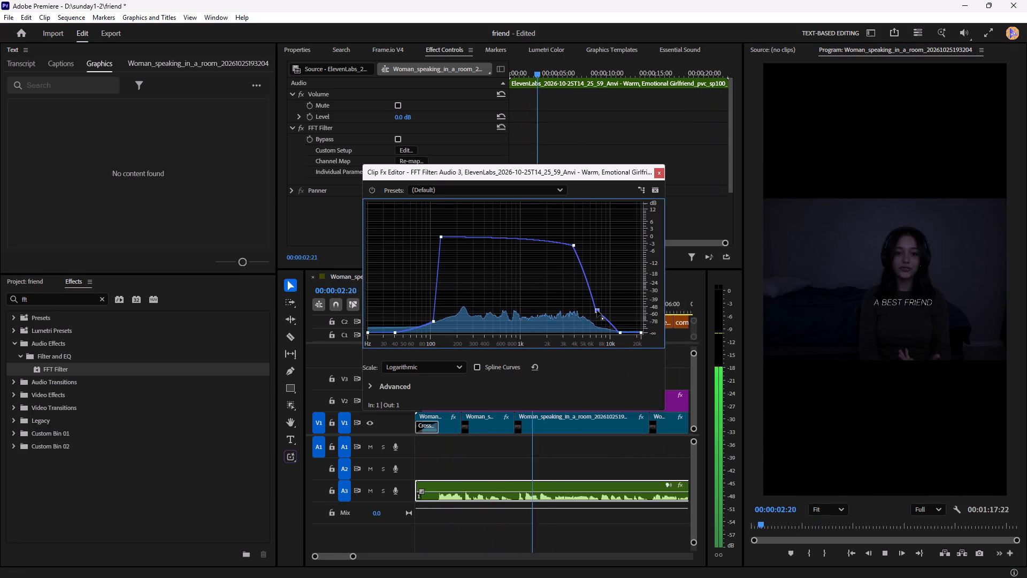
left_click_drag(597, 310, 588, 318)
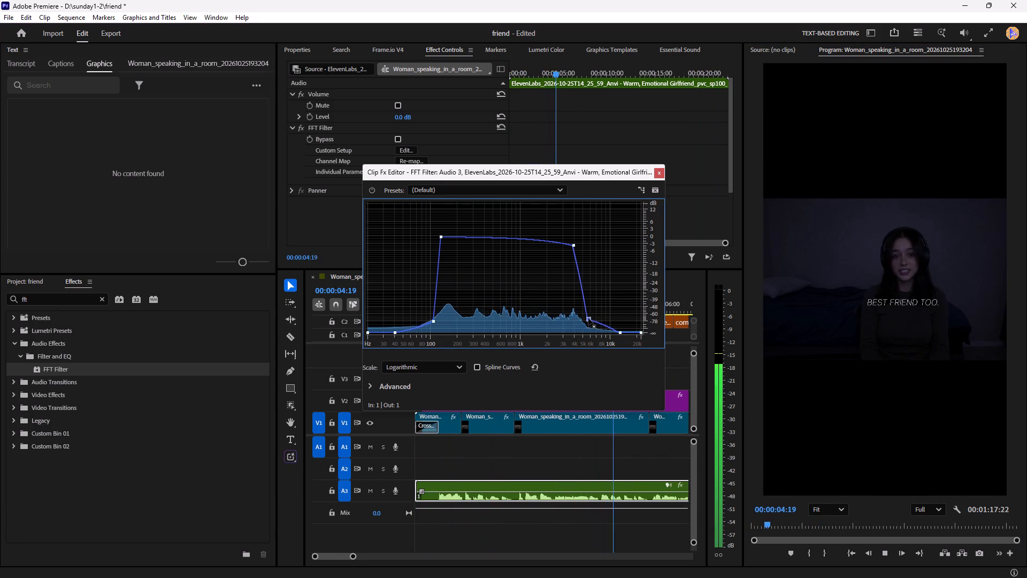
left_click_drag(588, 318, 591, 313)
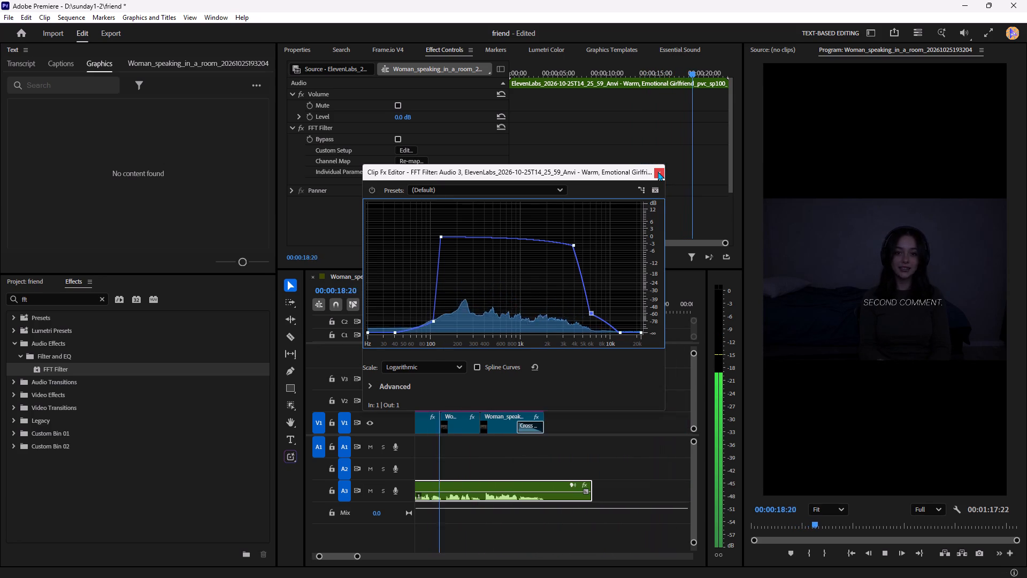
left_click(658, 171)
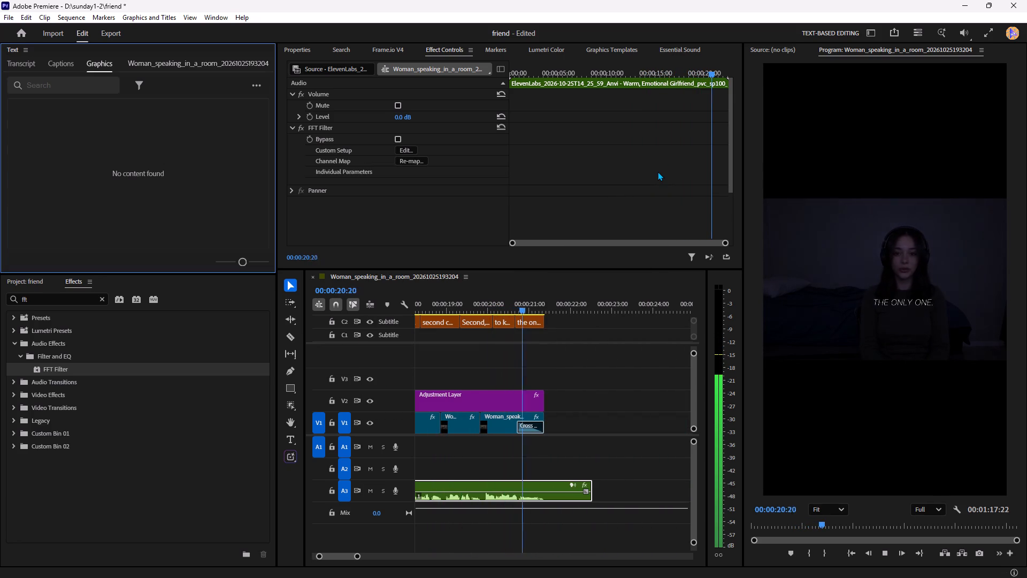
left_click_drag(825, 522, 622, 521)
key("space")
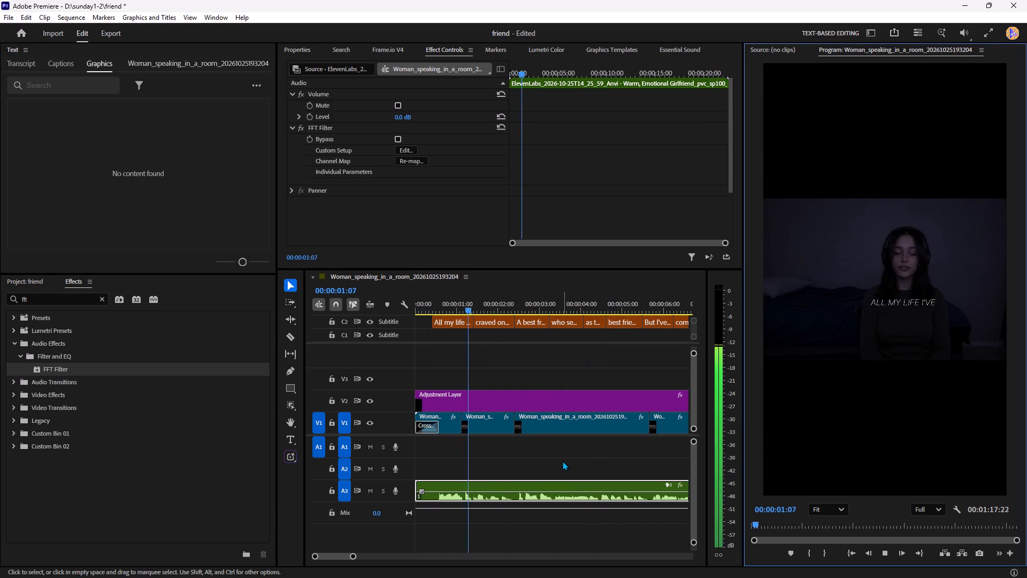
key("space")
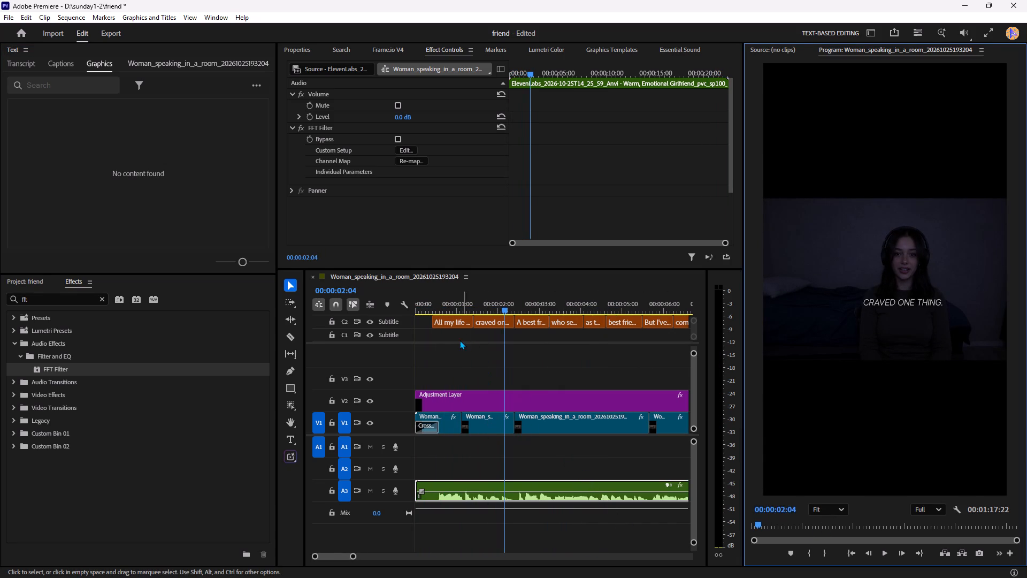
Select all the captions on C2, set their font size to 27, and play briefly.
left_click_drag(351, 556, 394, 552)
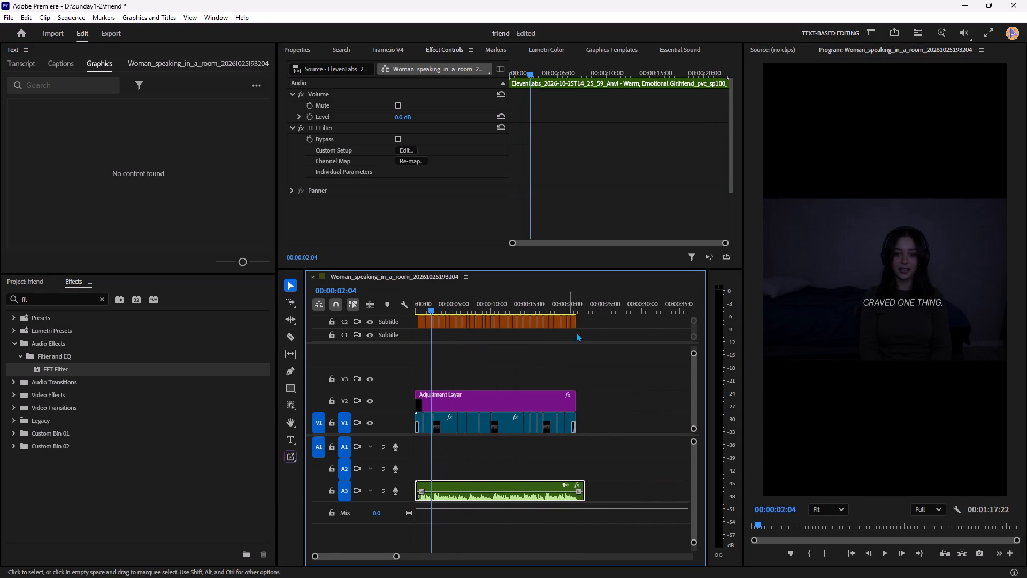
left_click_drag(611, 314, 417, 315)
left_click_drag(597, 358, 292, 305)
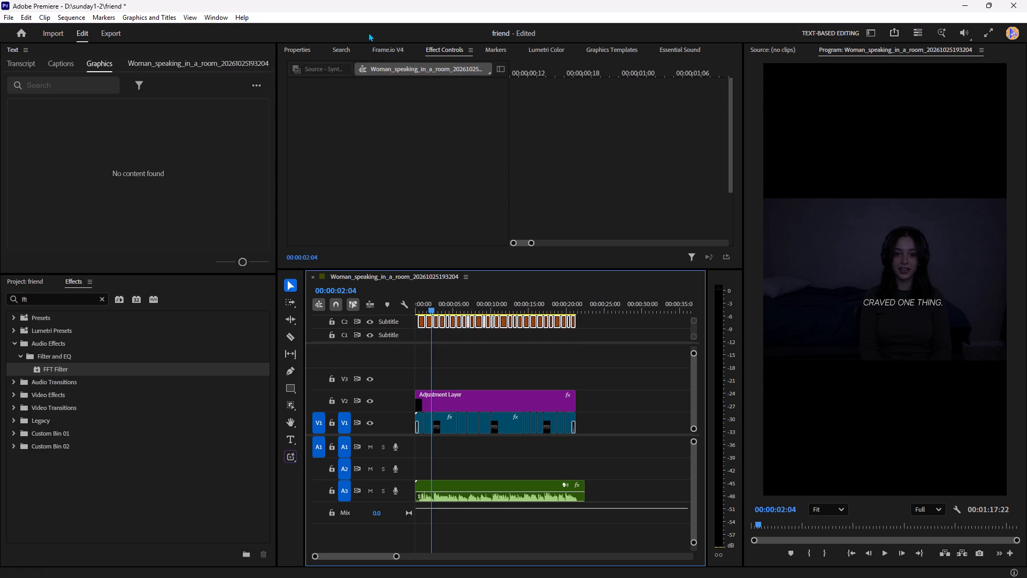
left_click(298, 54)
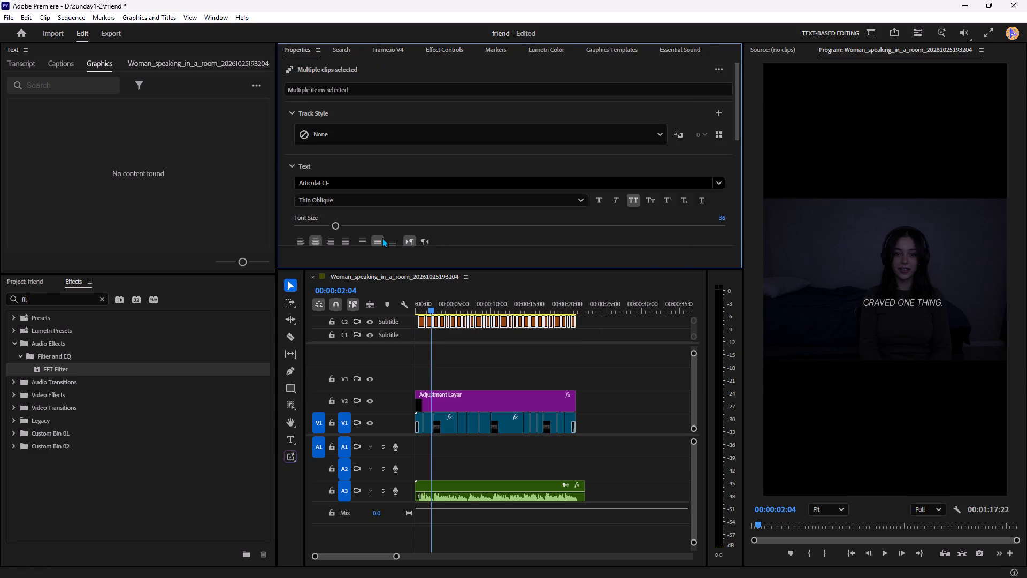
left_click_drag(334, 225, 324, 226)
key("space")
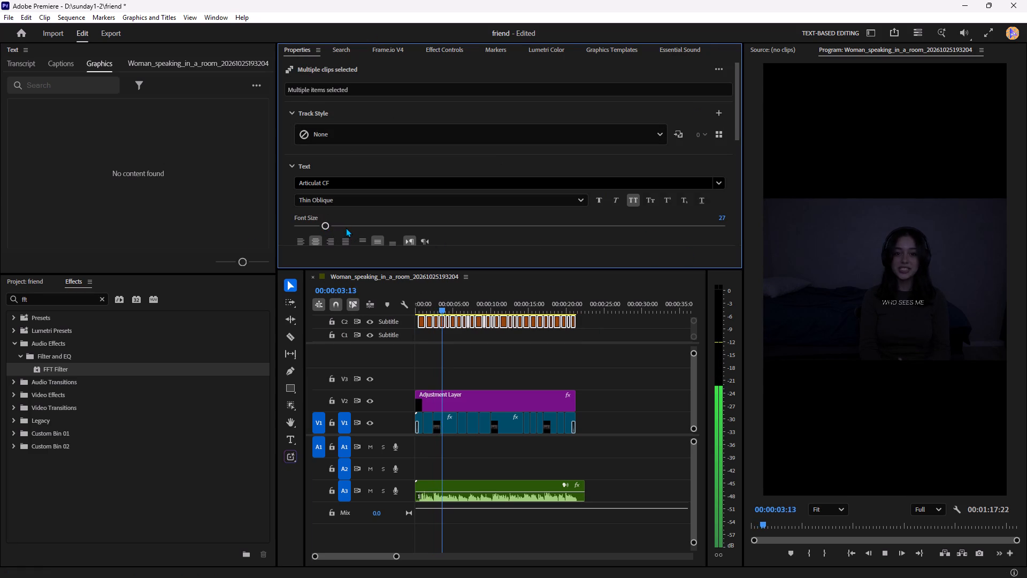
key("space")
Set the vertical position of all selected captions to 134.
scroll(428, 253, "down", 4)
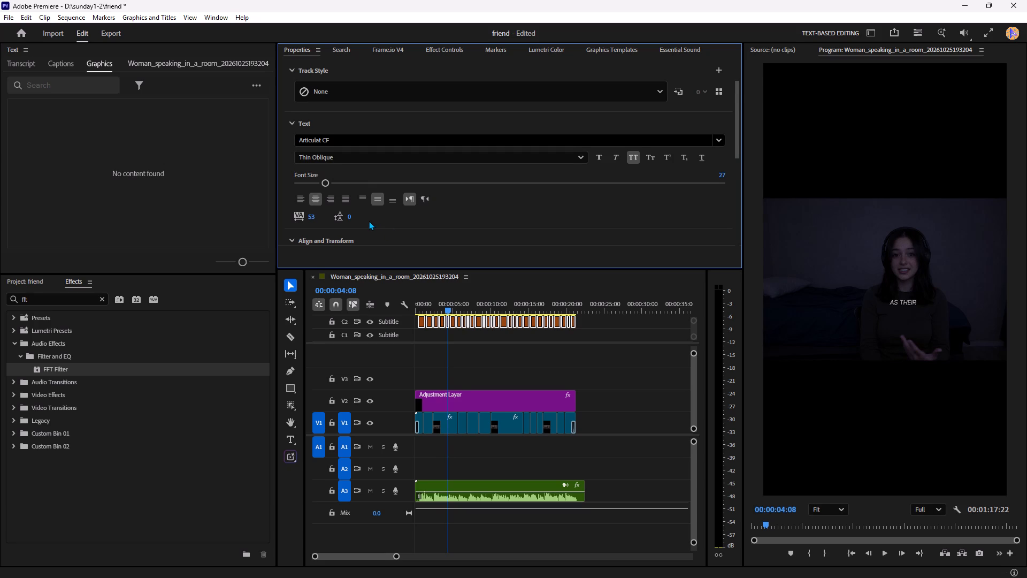
scroll(369, 220, "down", 6)
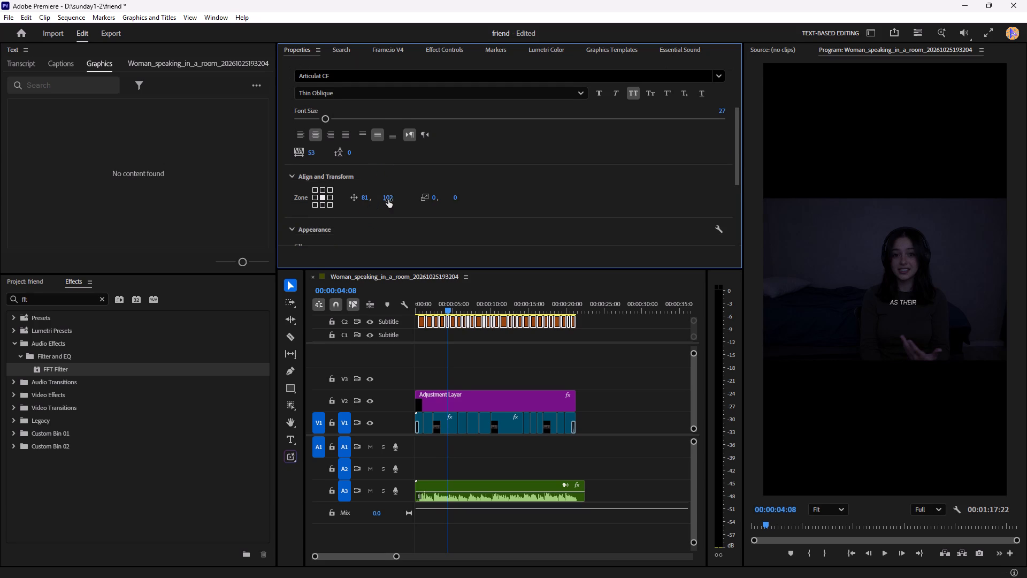
left_click_drag(388, 200, 389, 181)
Set the font size of all selected captions to 34, play the captions back, and deselect them.
left_click_drag(325, 118, 328, 118)
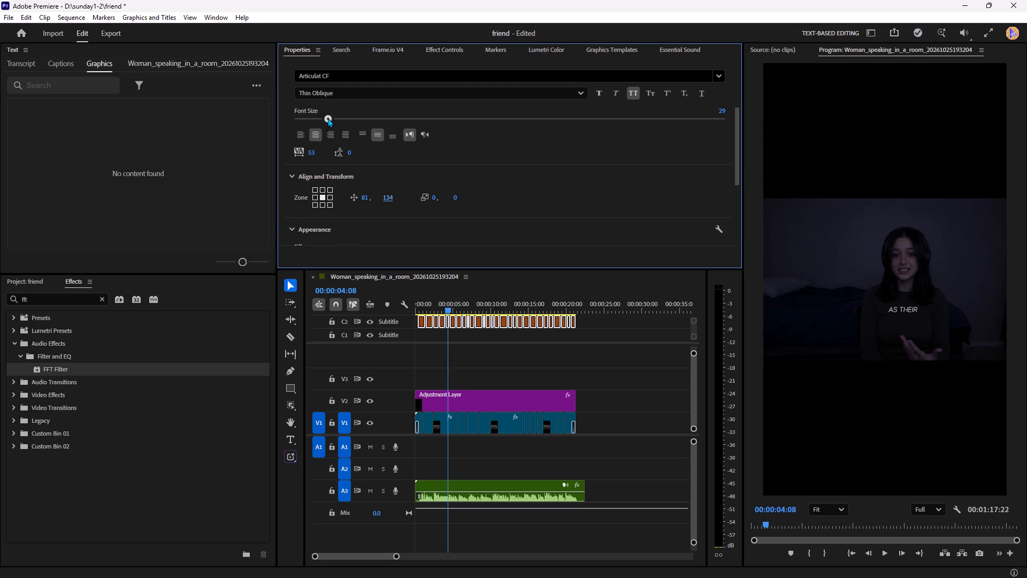
left_click_drag(328, 118, 331, 118)
left_click_drag(331, 118, 333, 118)
key("space")
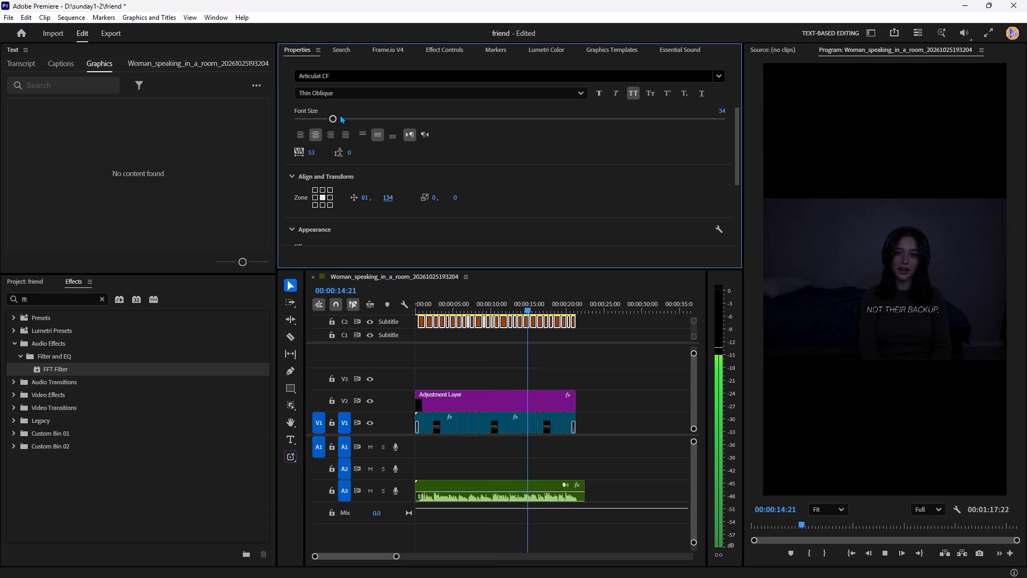
left_click(622, 378)
key("space")
Move the background music clip on A2 from about 00:00:55 to the start of the sequence.
scroll(620, 378, "down", 9)
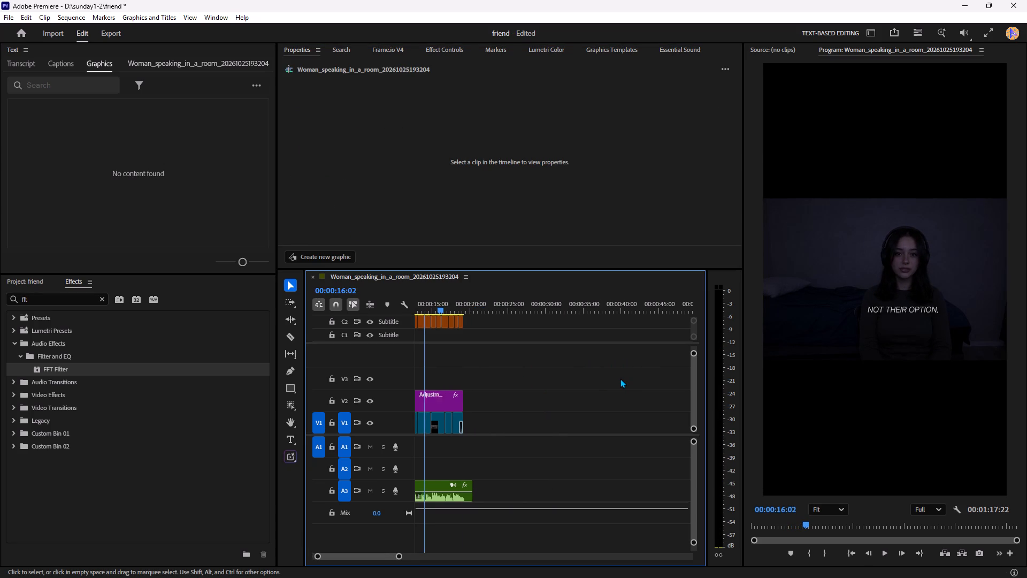
scroll(620, 378, "down", 5)
left_click(618, 466)
left_click_drag(627, 464, 620, 461)
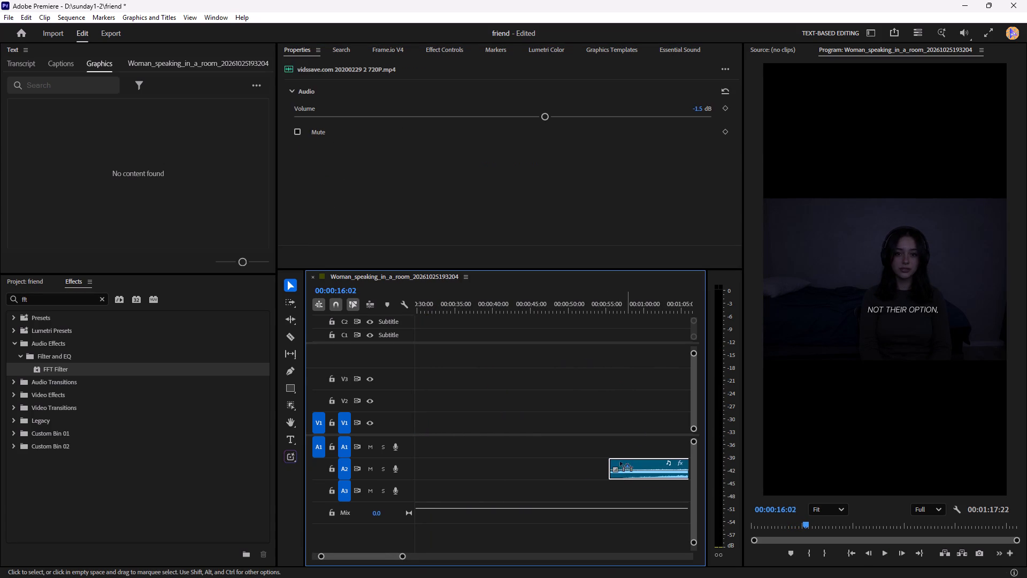
left_click_drag(620, 461, 433, 460)
During playback, lower the volume of the music clip on A2 to -3.0 dB.
key("space")
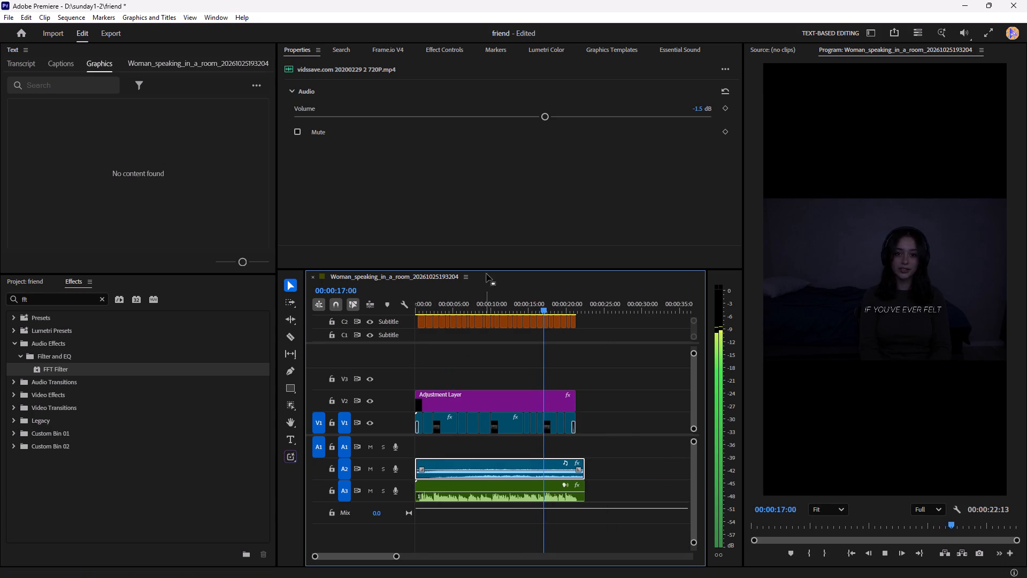
left_click_drag(546, 114, 536, 117)
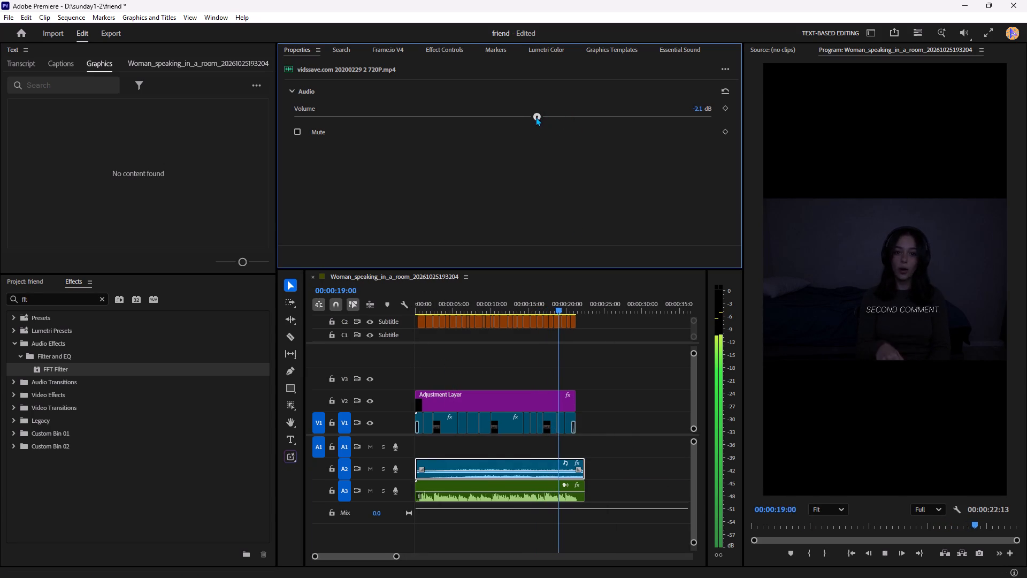
left_click_drag(536, 117, 526, 118)
Replace the effects search with "dis" to find the Distortion audio effect.
left_click(103, 299)
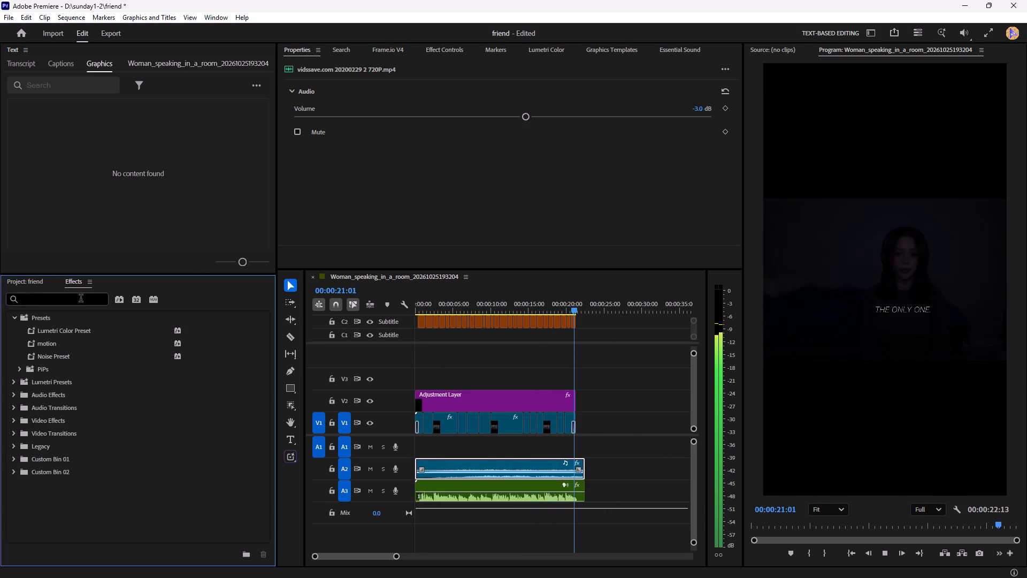
left_click(79, 299)
type("di")
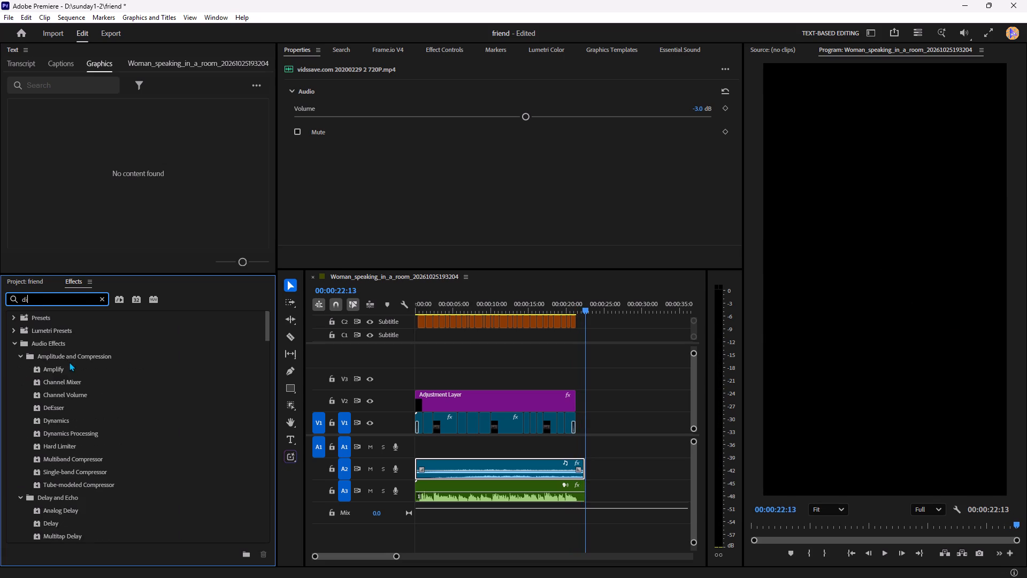
key("s")
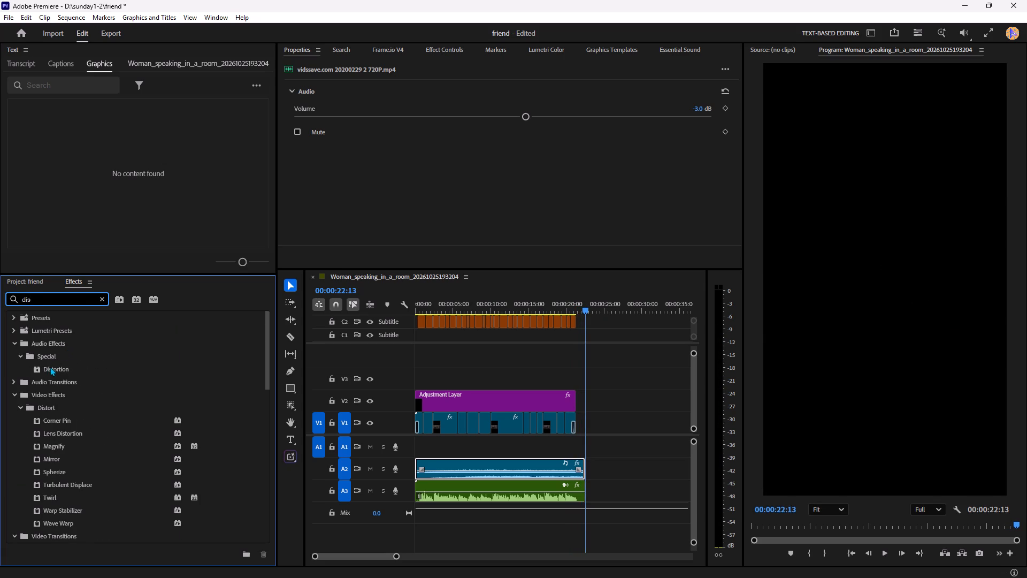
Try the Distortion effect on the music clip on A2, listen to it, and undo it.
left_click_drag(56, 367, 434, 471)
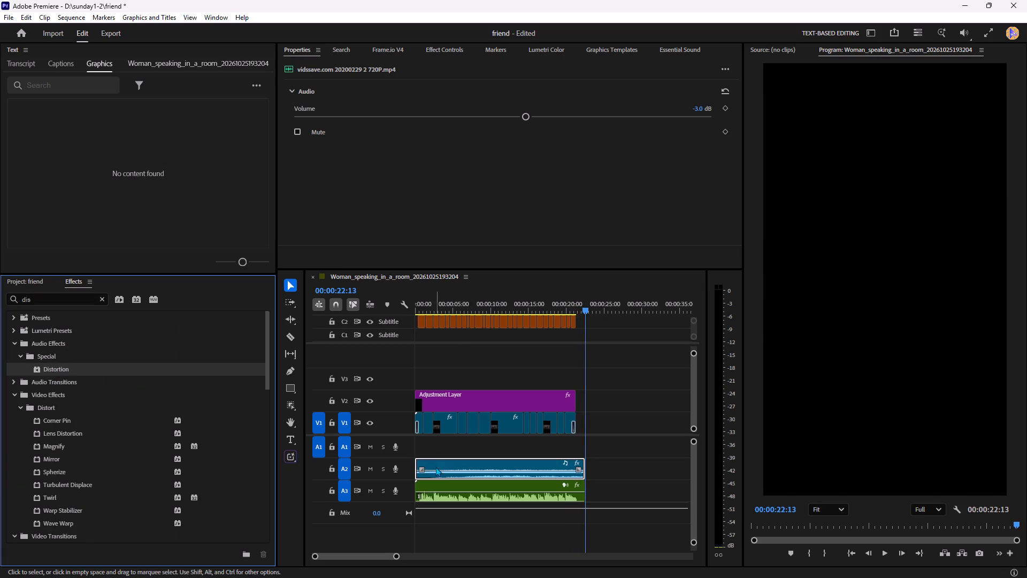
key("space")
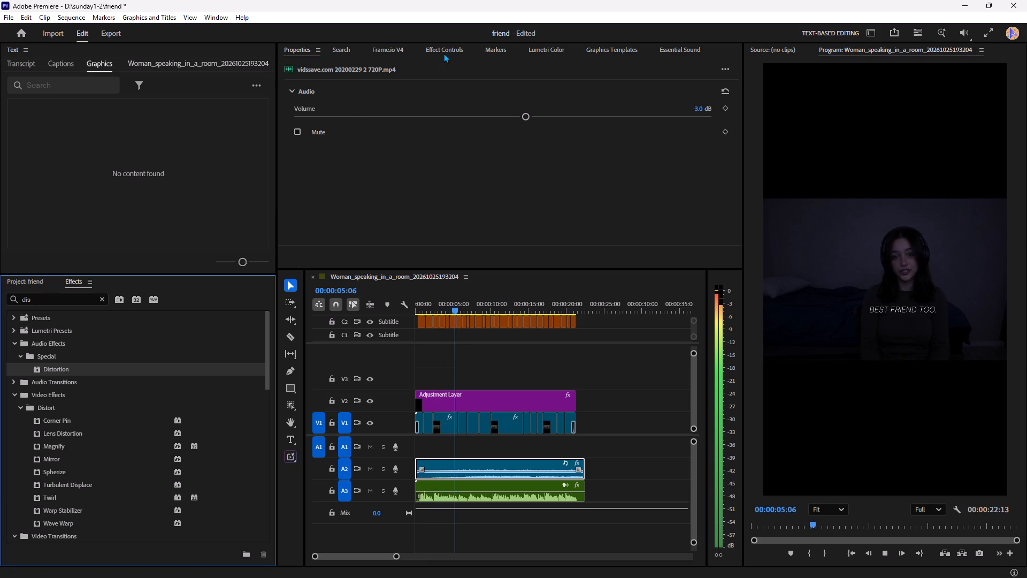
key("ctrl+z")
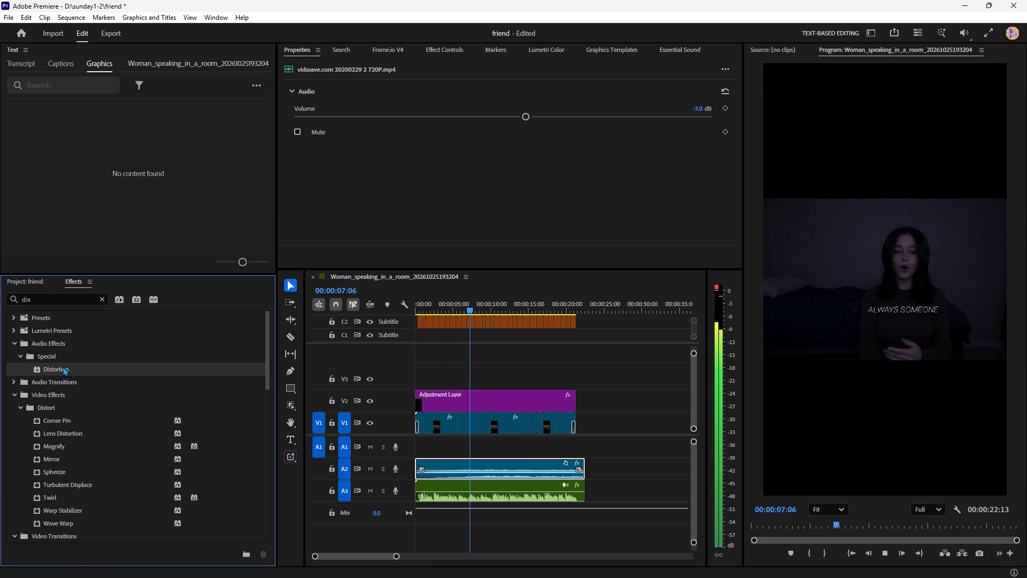
Apply the Distortion audio effect to the ElevenLabs voice clip on A3.
left_click_drag(63, 367, 434, 497)
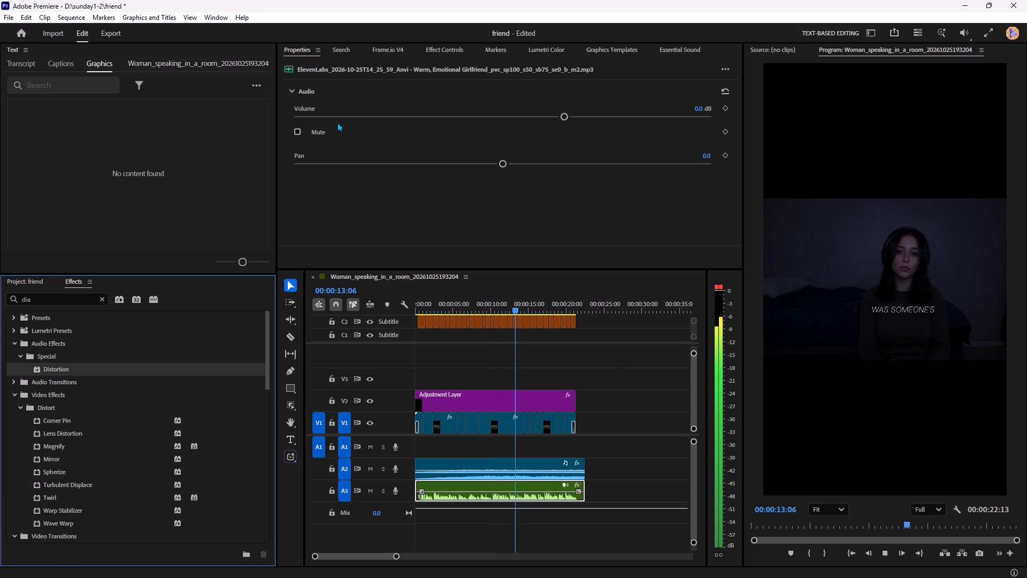
Set the volume level of the voice clip on A3 to -2 dB in its effect settings.
left_click(392, 49)
left_click(438, 54)
left_click(404, 117)
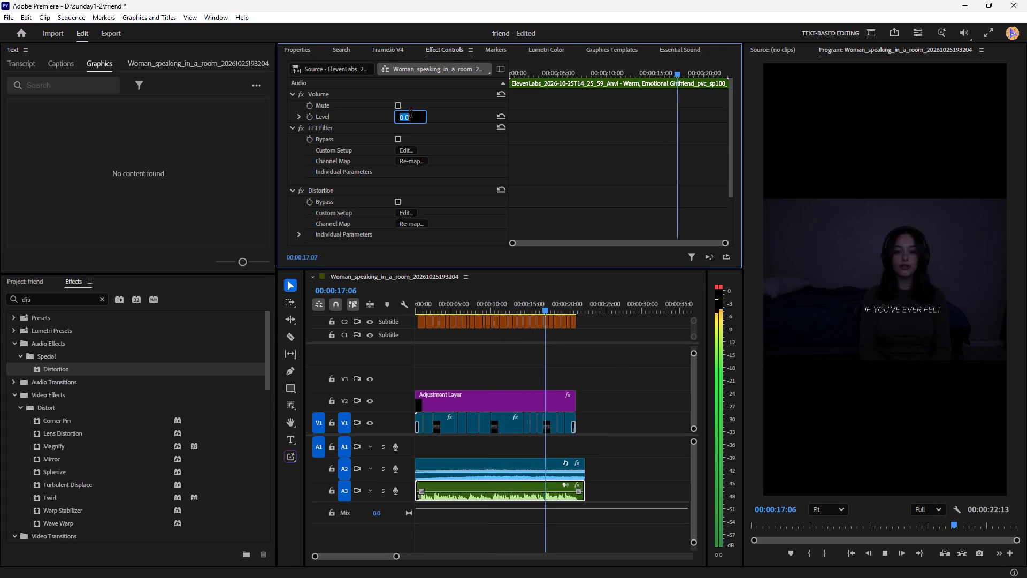
type("-2")
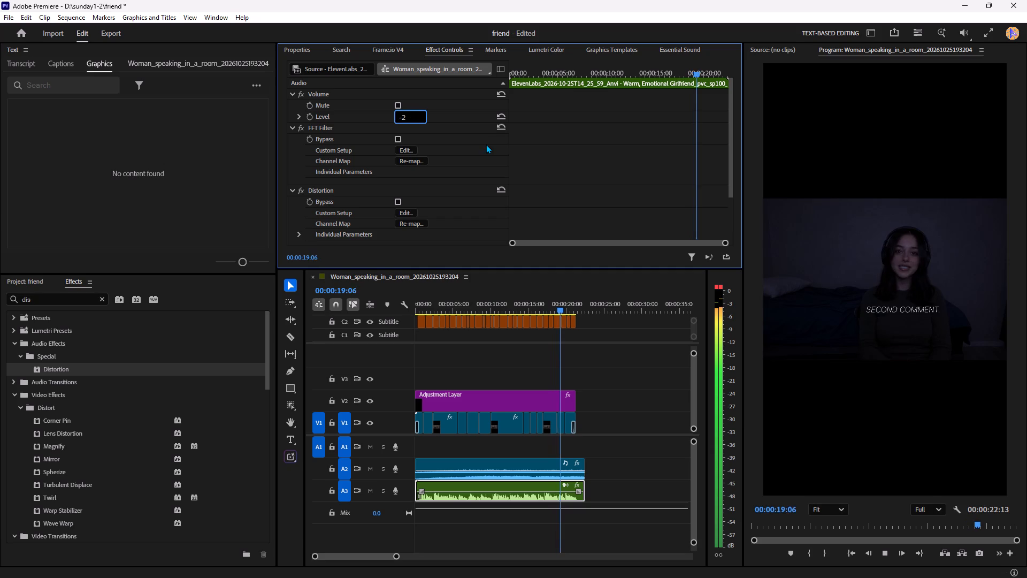
left_click(488, 144)
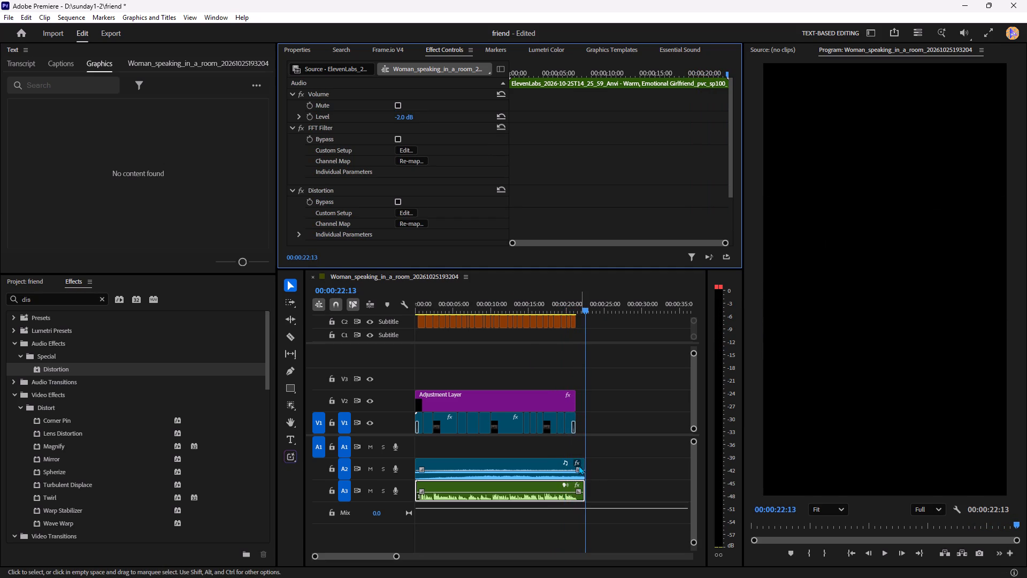
Add a short fade-out at the end of the music clip on A2, play the ending, and replay from the start.
left_click_drag(578, 468, 570, 470)
left_click(565, 311)
key("space")
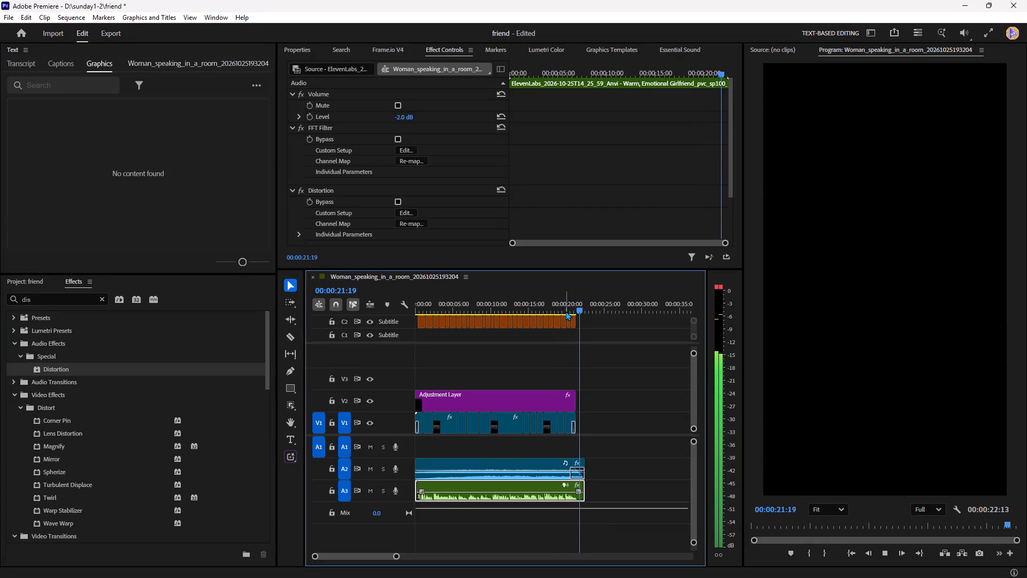
key("space")
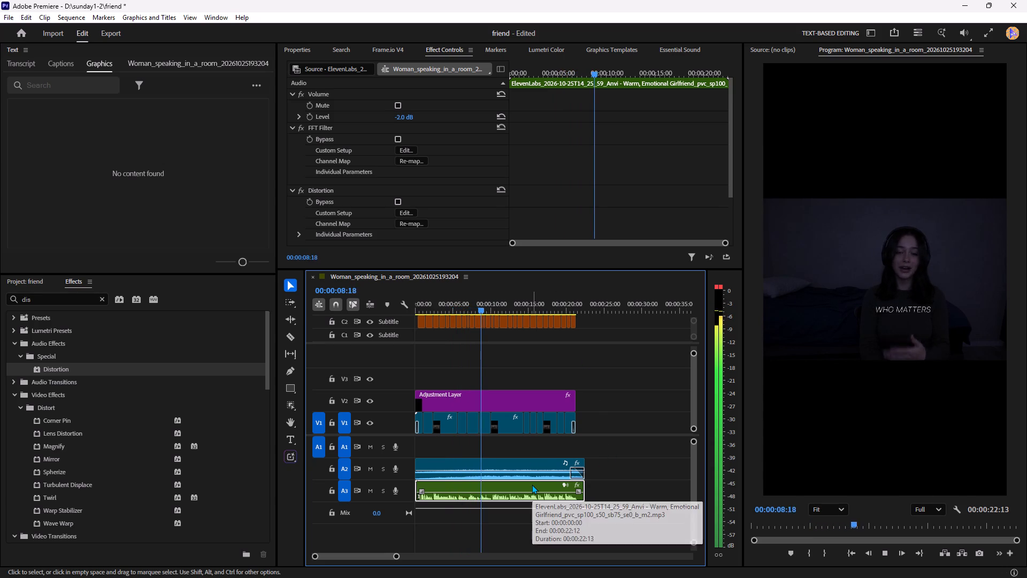
Find the Parametric Equalizer audio effect and apply it to the ElevenLabs voice clip on A3.
left_click_drag(59, 296, 0, 305)
type("par")
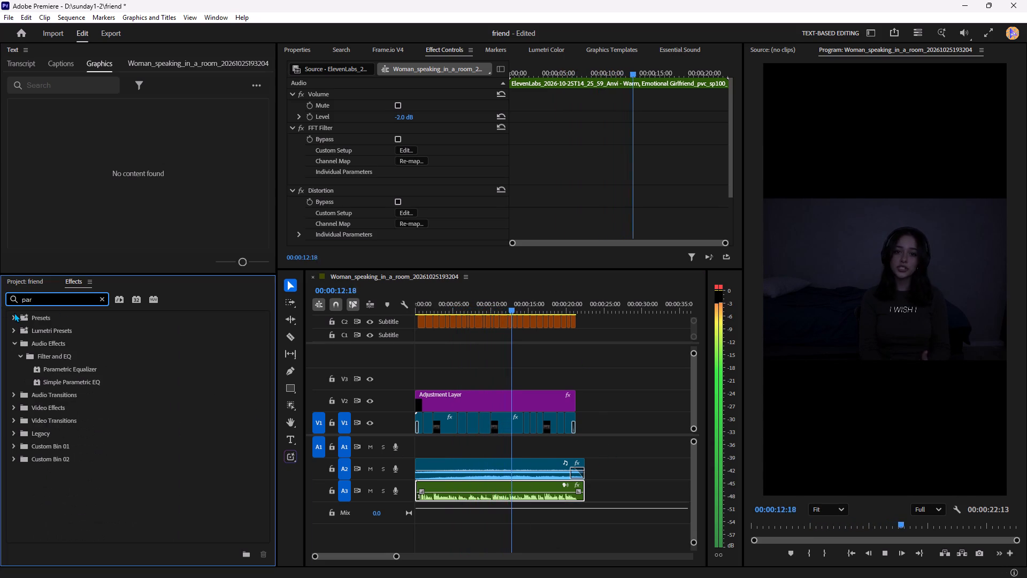
left_click_drag(77, 368, 456, 493)
key("space")
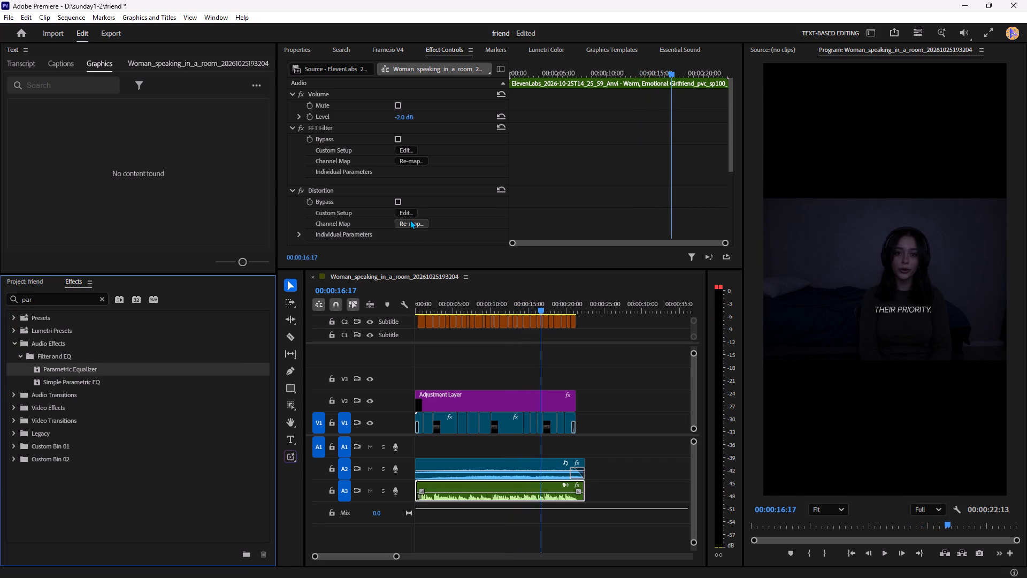
In the voice clip's Parametric Equalizer, enable the high-pass band at 90 Hz and set the H band frequency to 8000 Hz.
scroll(410, 219, "down", 9)
left_click(411, 179)
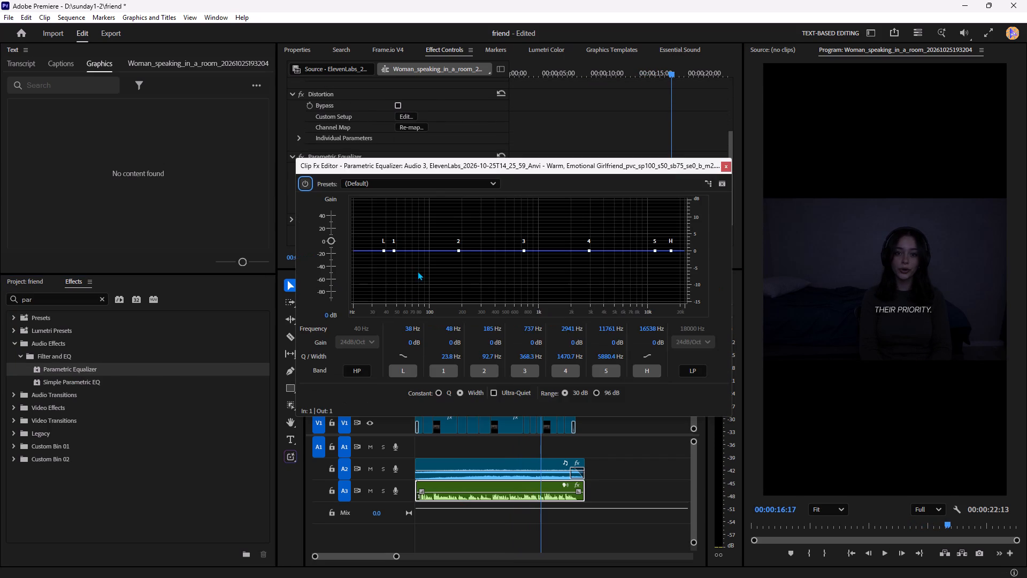
left_click(354, 369)
left_click(361, 330)
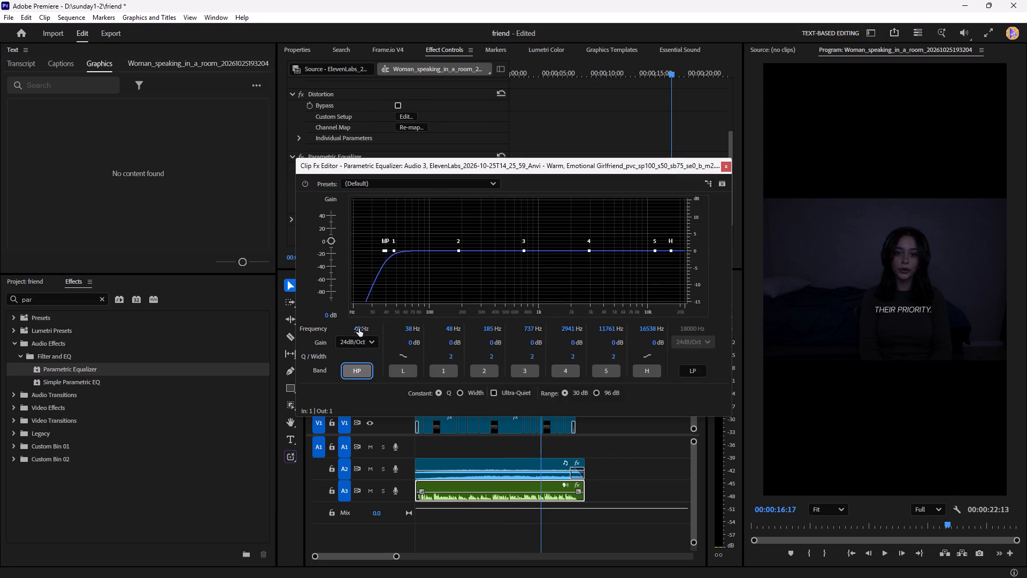
left_click(358, 328)
type("90")
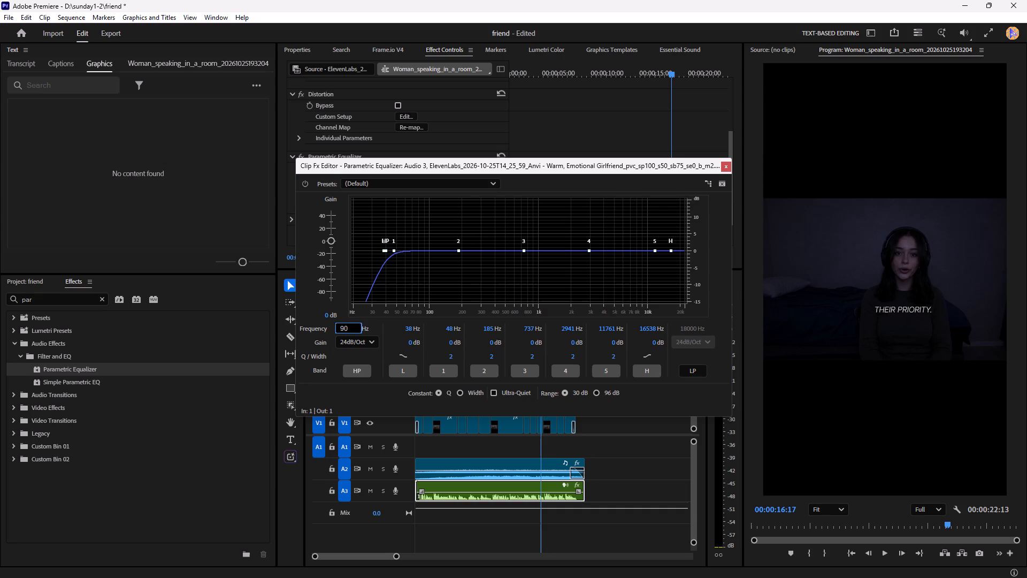
left_click(357, 351)
left_click(647, 329)
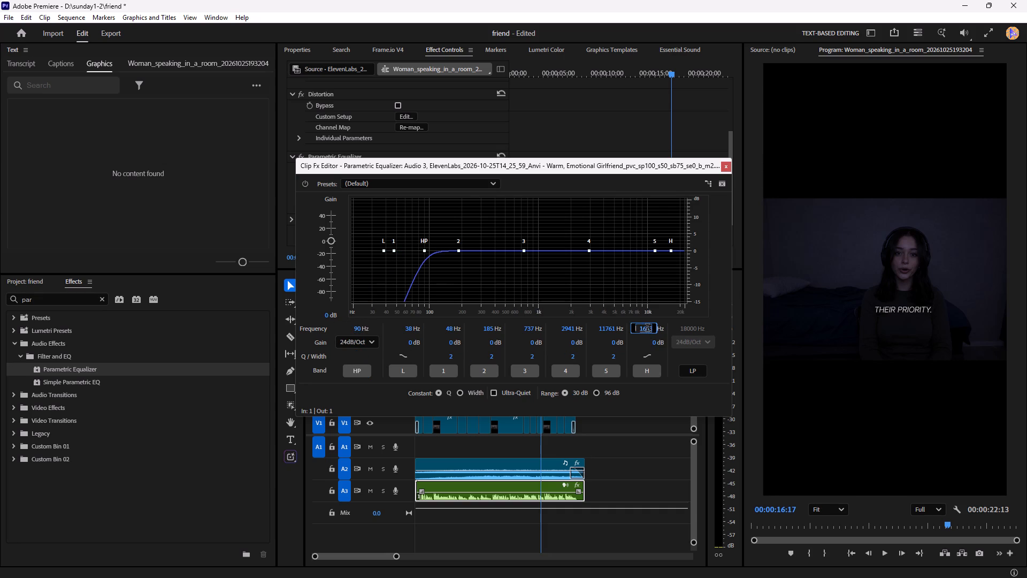
type("8000")
Set equalizer band 2 to 200 Hz with -2 dB gain and Q 1, and listen to the voice in playback.
left_click(492, 330)
type("200")
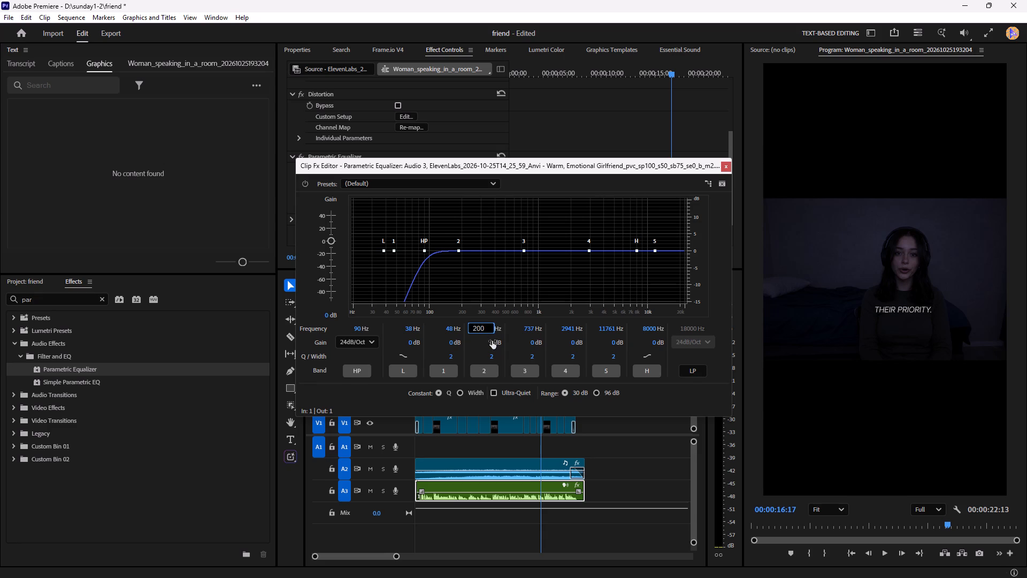
left_click(492, 341)
key("minus")
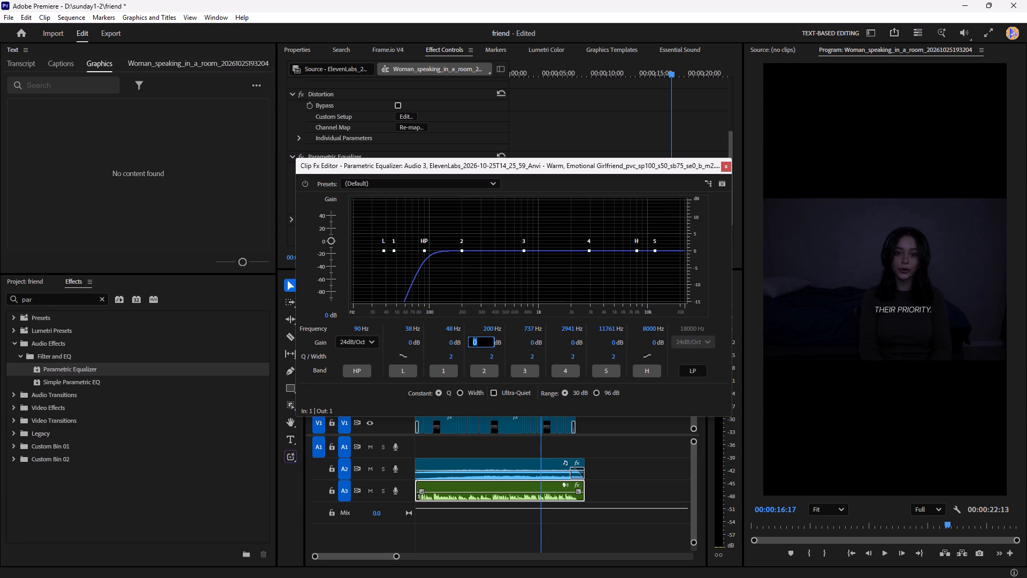
key("2")
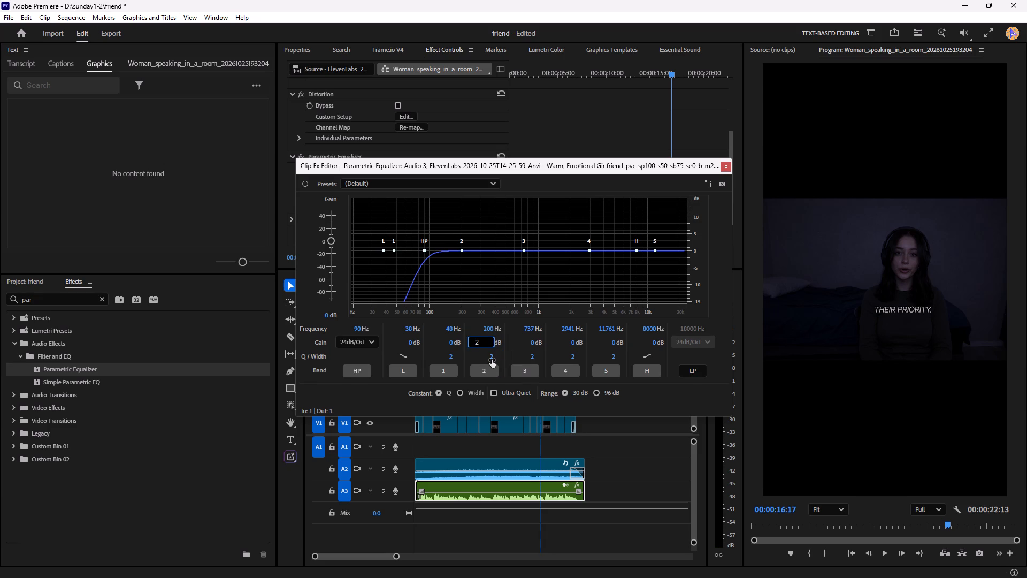
left_click(492, 359)
key("1")
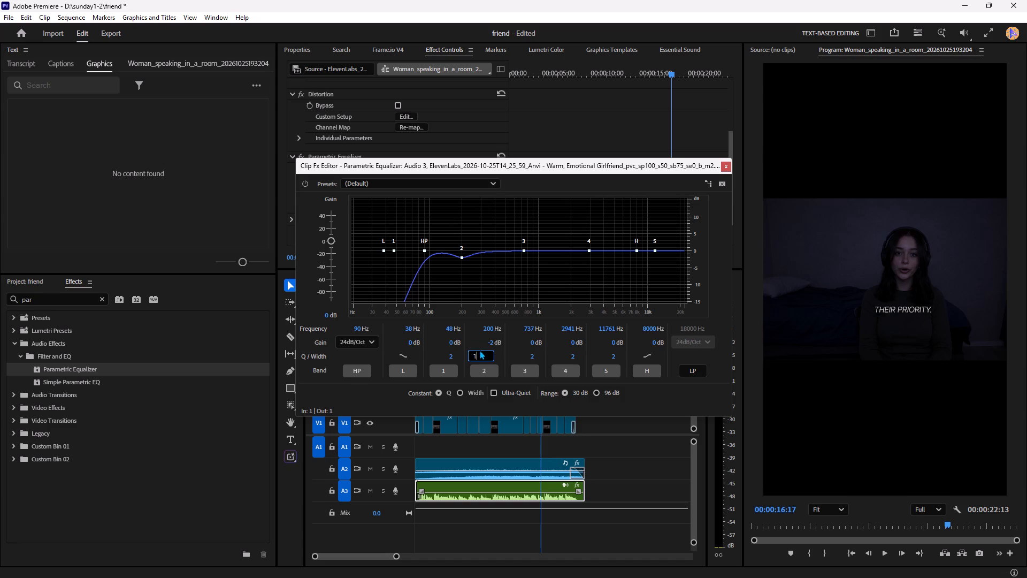
left_click(476, 347)
key("space")
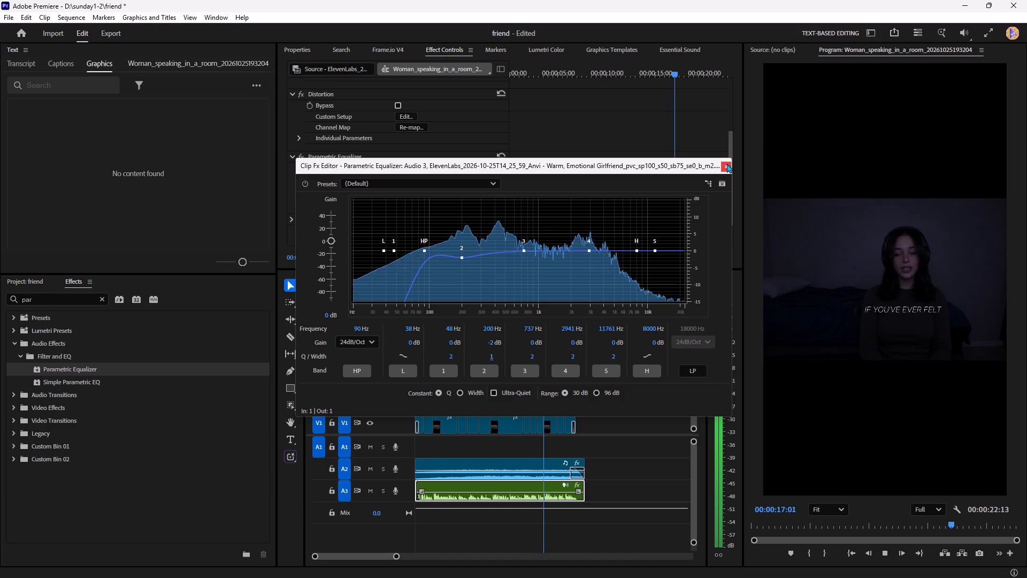
left_click(727, 164)
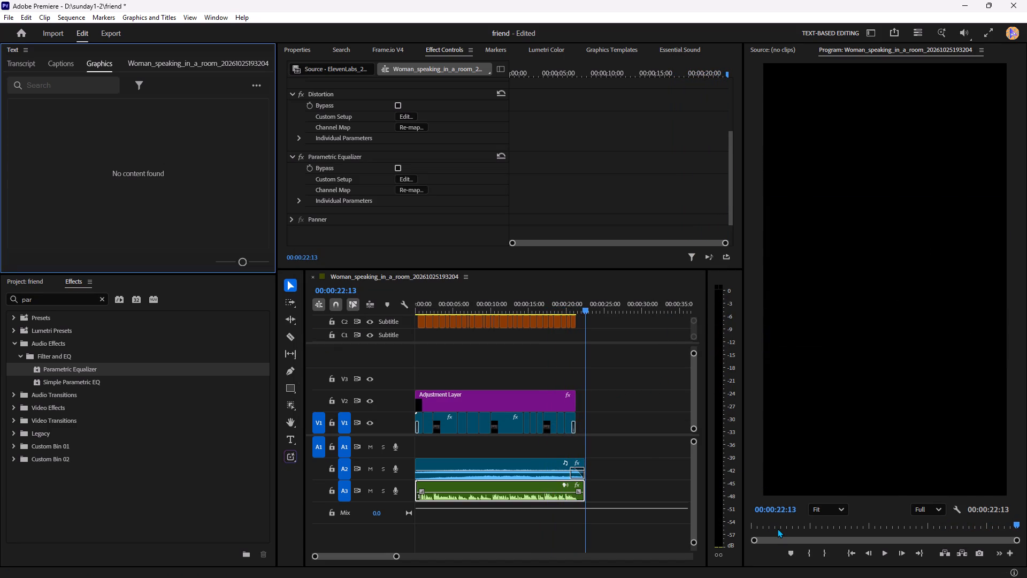
key("space")
key("space")
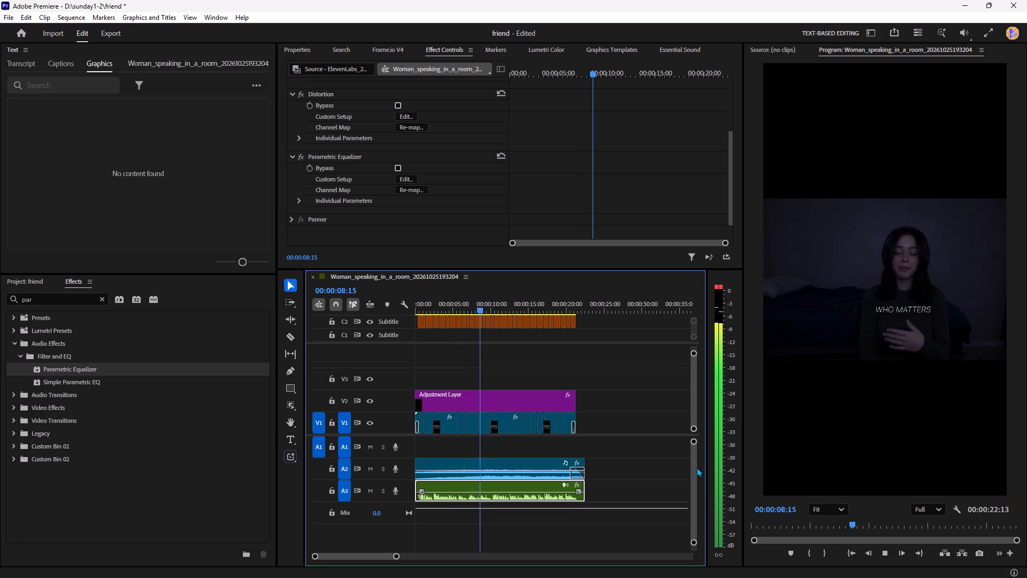
left_click(652, 459)
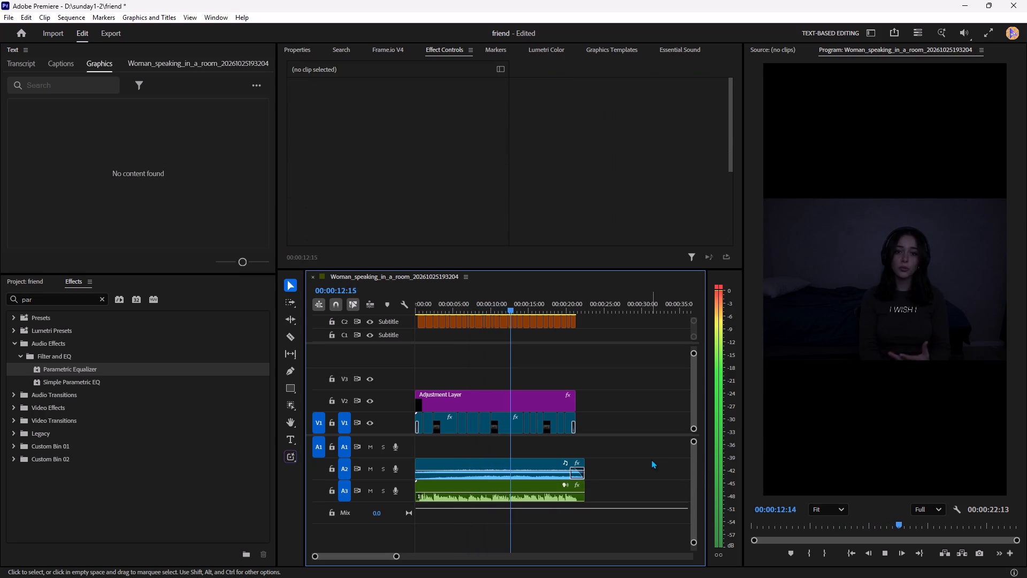
Export the sequence as an H.264 file named friend1 with video output enabled.
key("ctrl+m")
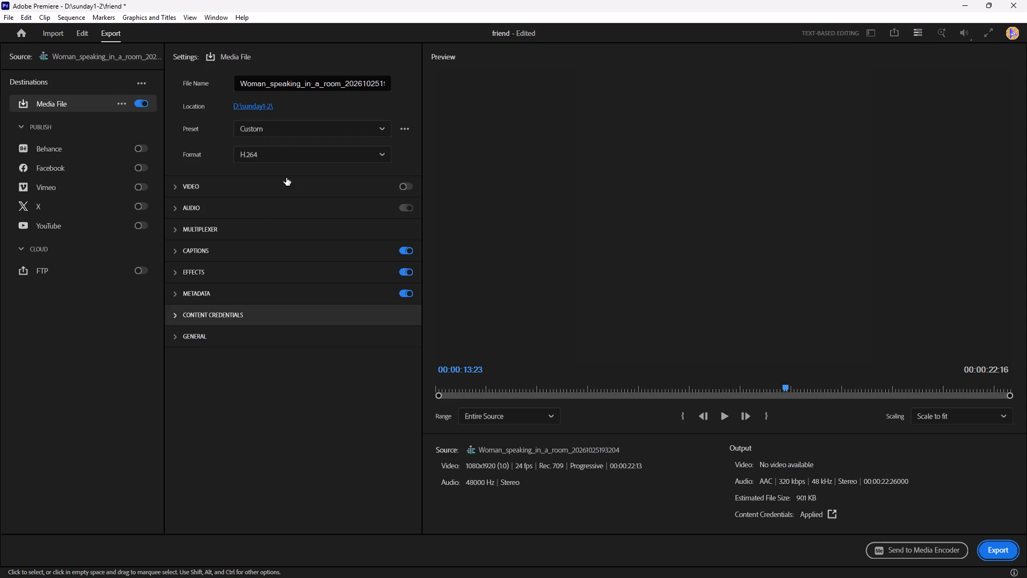
left_click(408, 187)
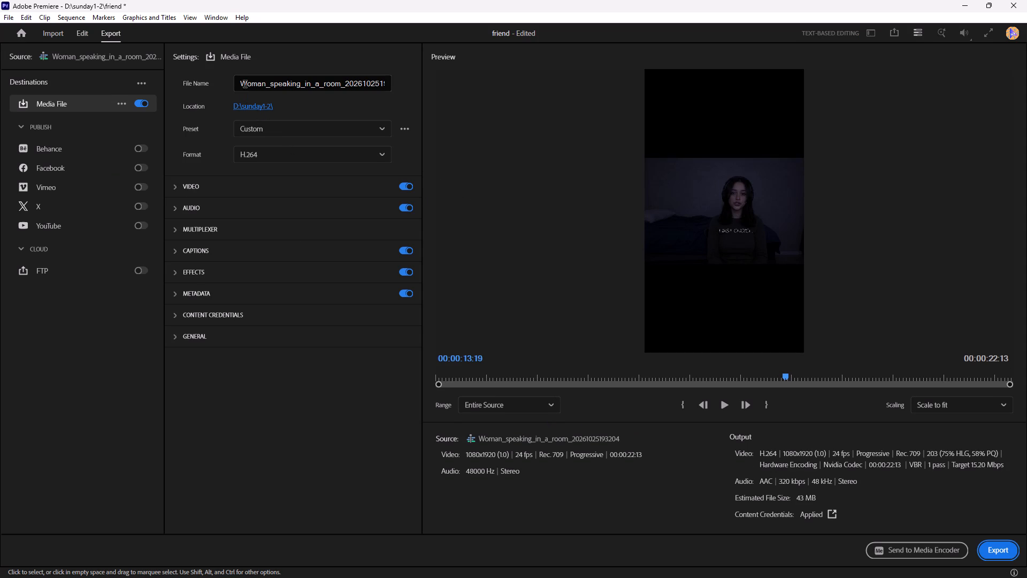
left_click_drag(242, 83, 366, 93)
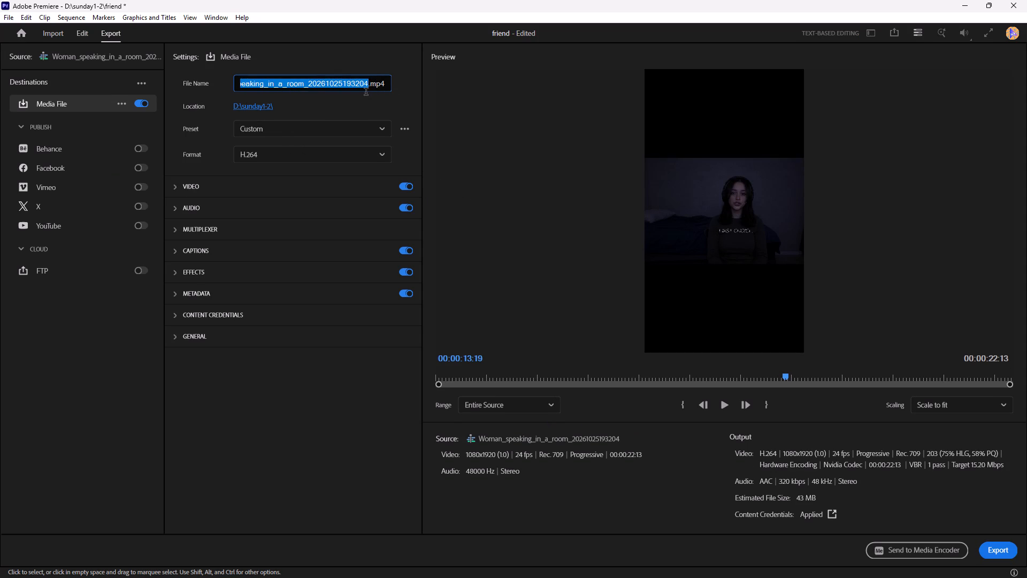
type("friend1")
left_click(999, 550)
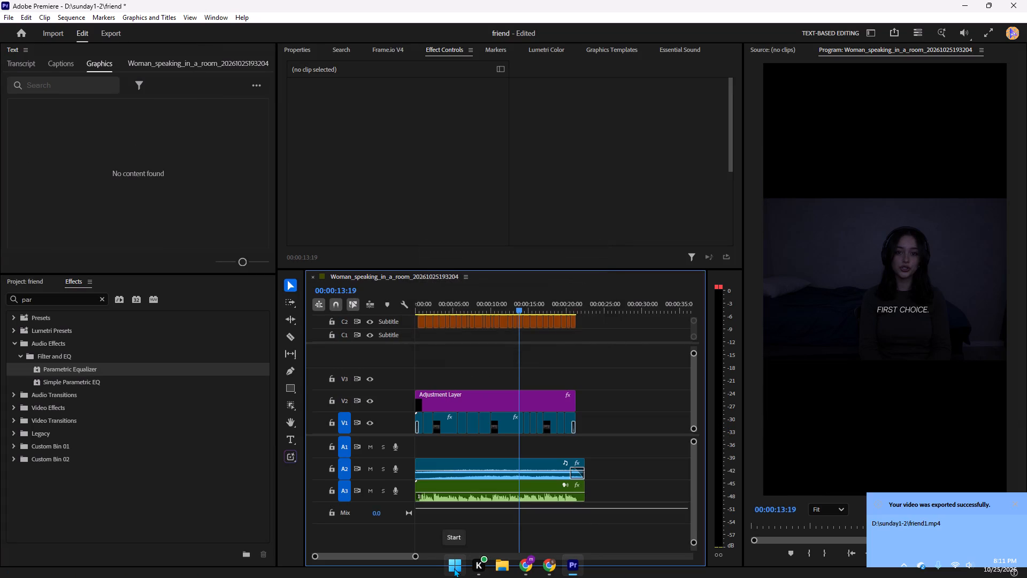
Switch to LocalSend and send the friend1 video from the sunday1-2 folder to the nearby iPhone, Neat Broccoli.
left_click(454, 568)
left_click(579, 408)
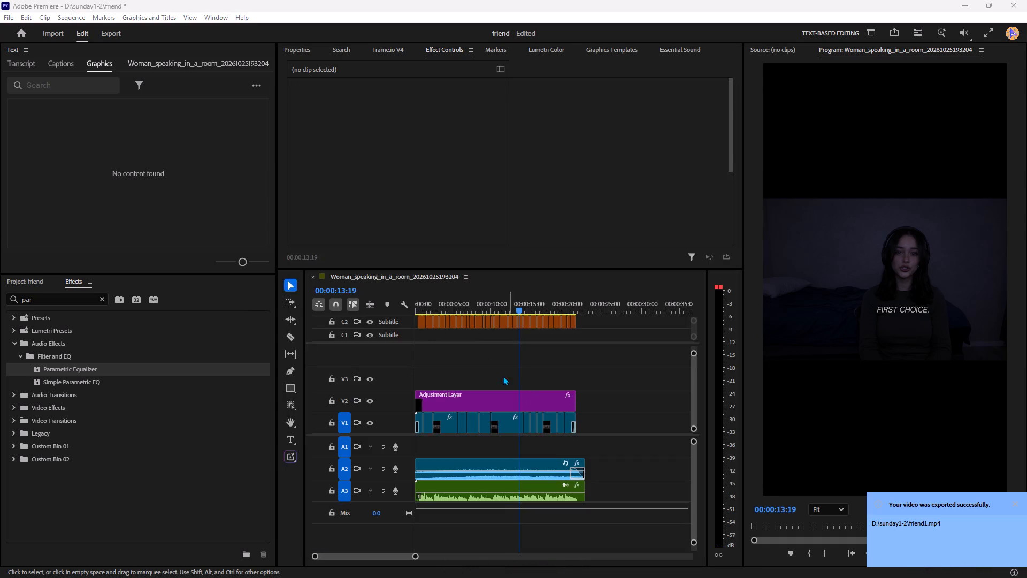
left_click(343, 206)
left_click(473, 185)
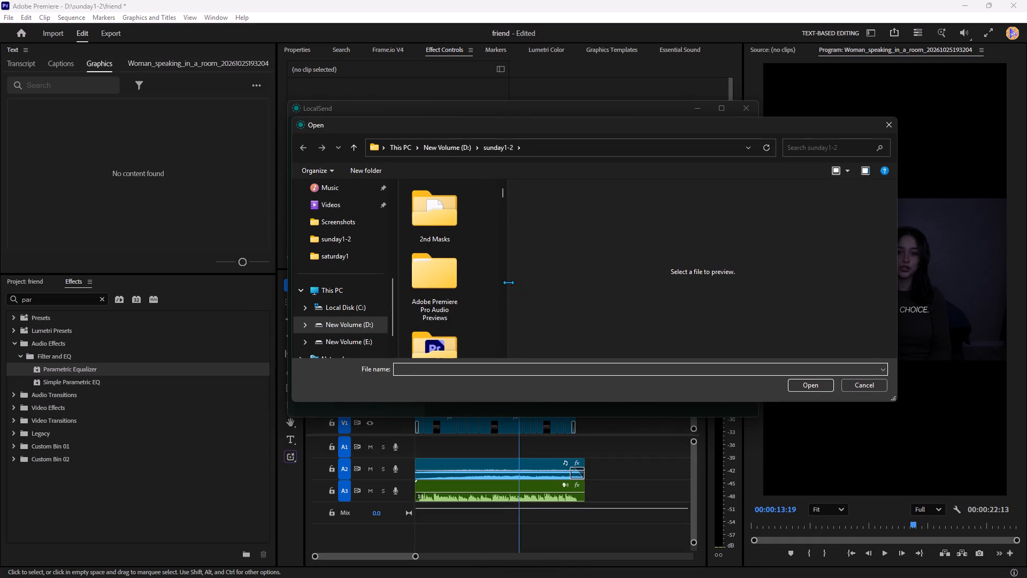
left_click_drag(508, 282, 802, 273)
scroll(681, 293, "down", 3)
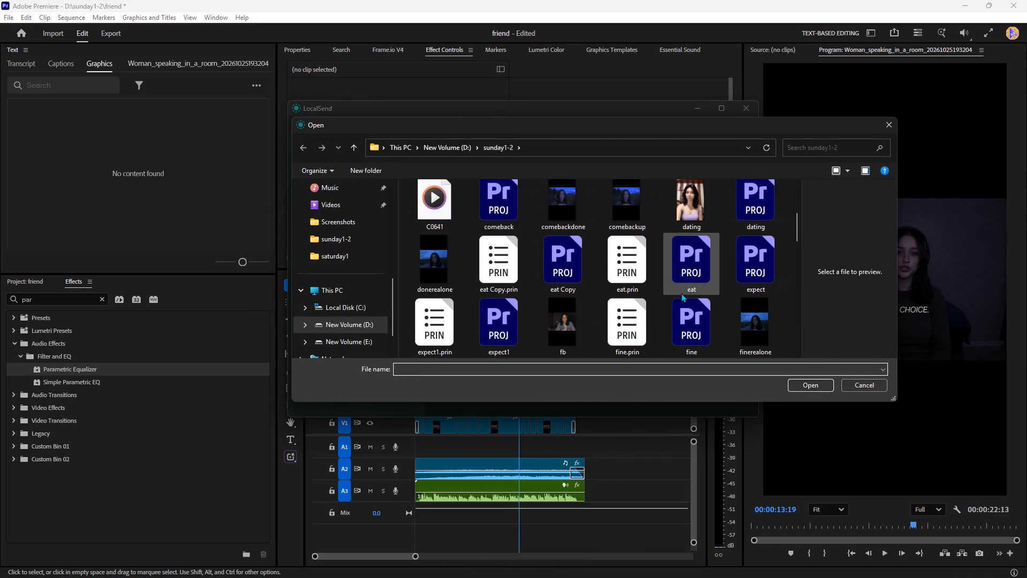
scroll(672, 313, "down", 1)
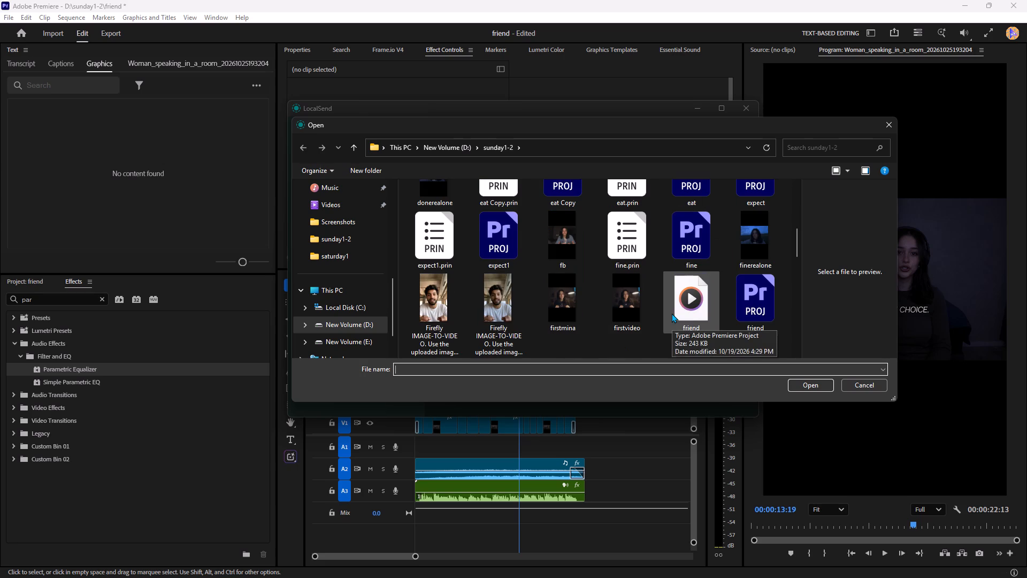
scroll(672, 313, "down", 3)
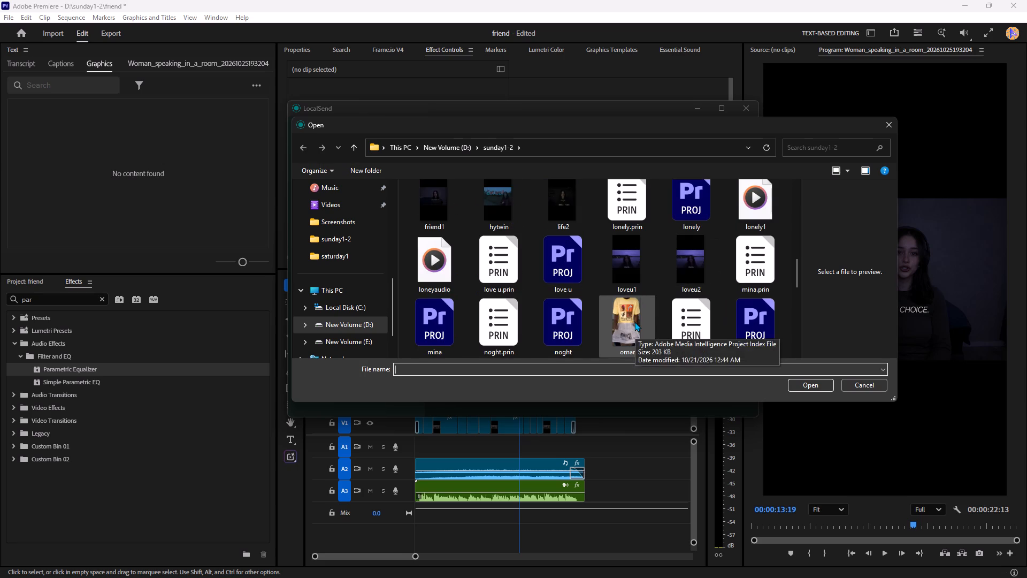
scroll(676, 320, "down", 6)
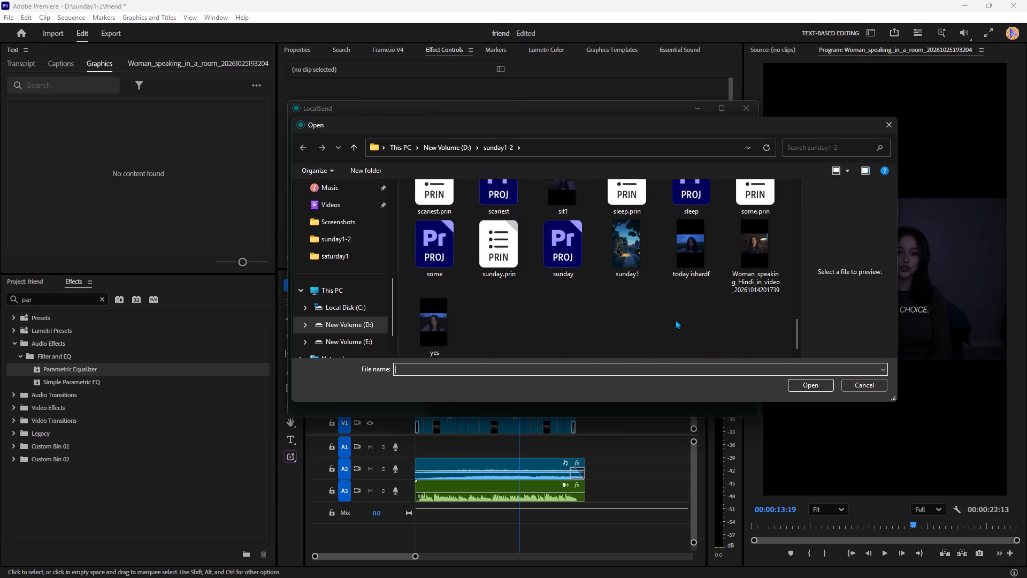
scroll(640, 339, "up", 2)
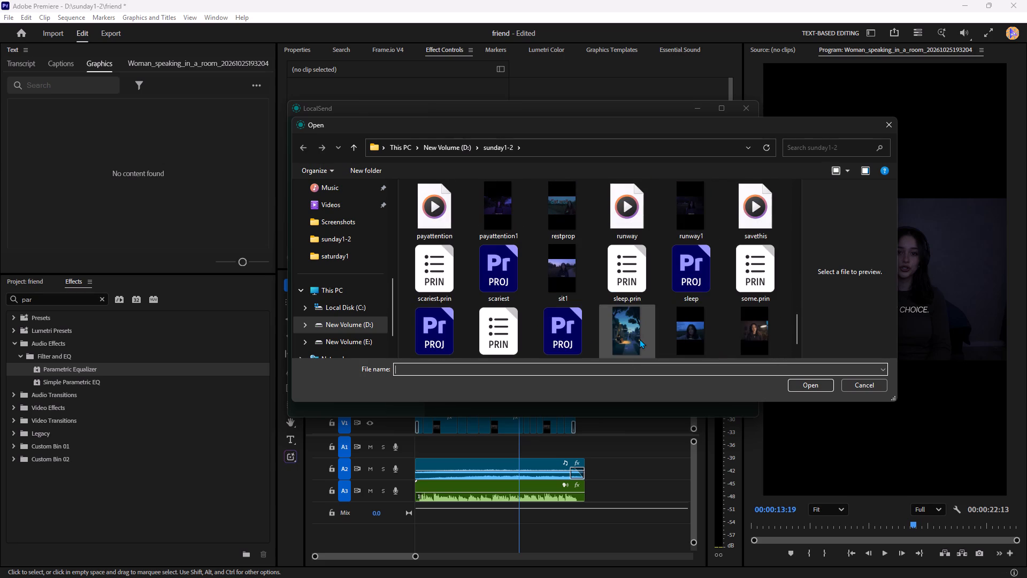
scroll(639, 232, "up", 1)
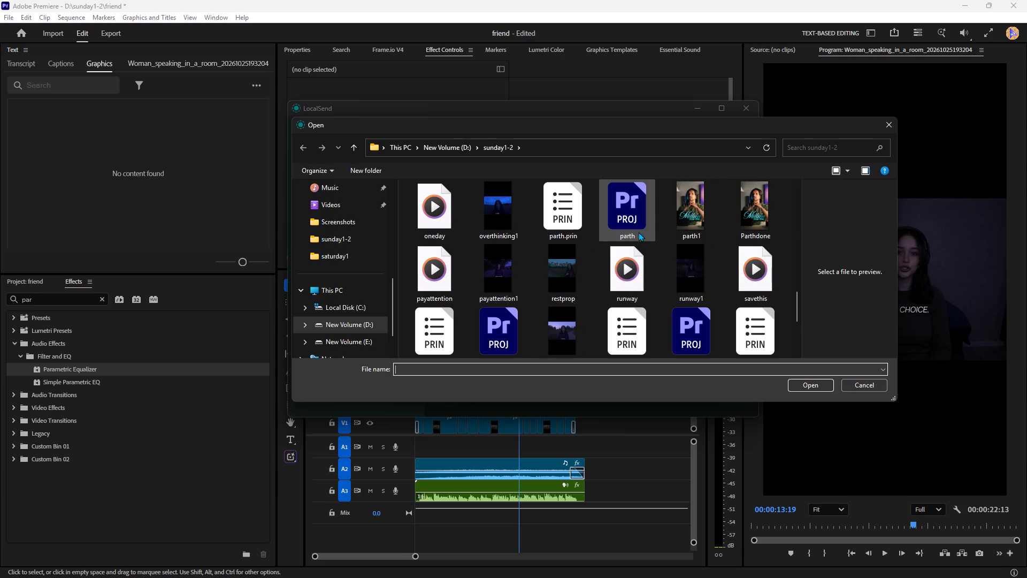
scroll(616, 243, "up", 1)
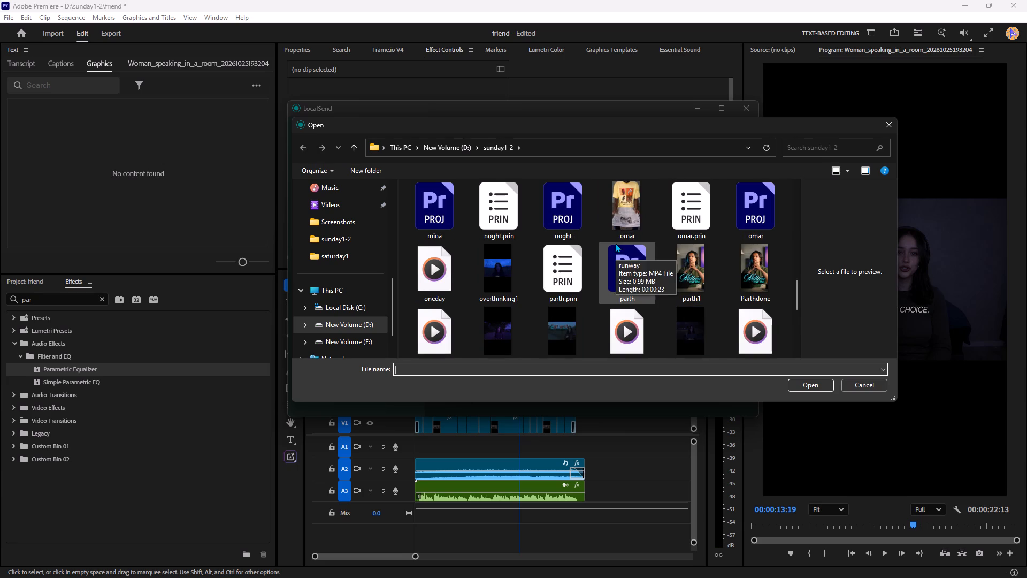
scroll(575, 253, "up", 2)
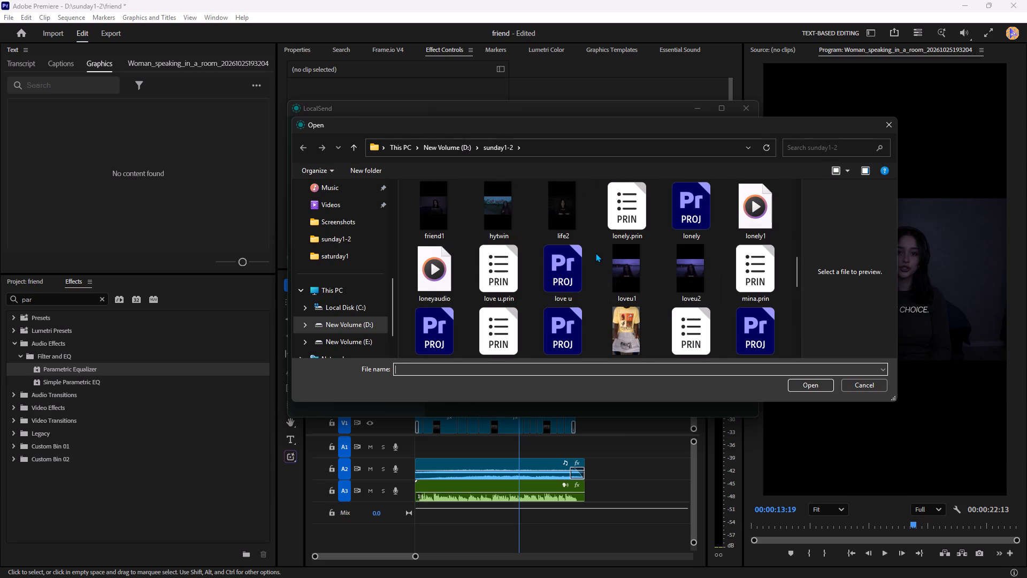
scroll(596, 253, "up", 1)
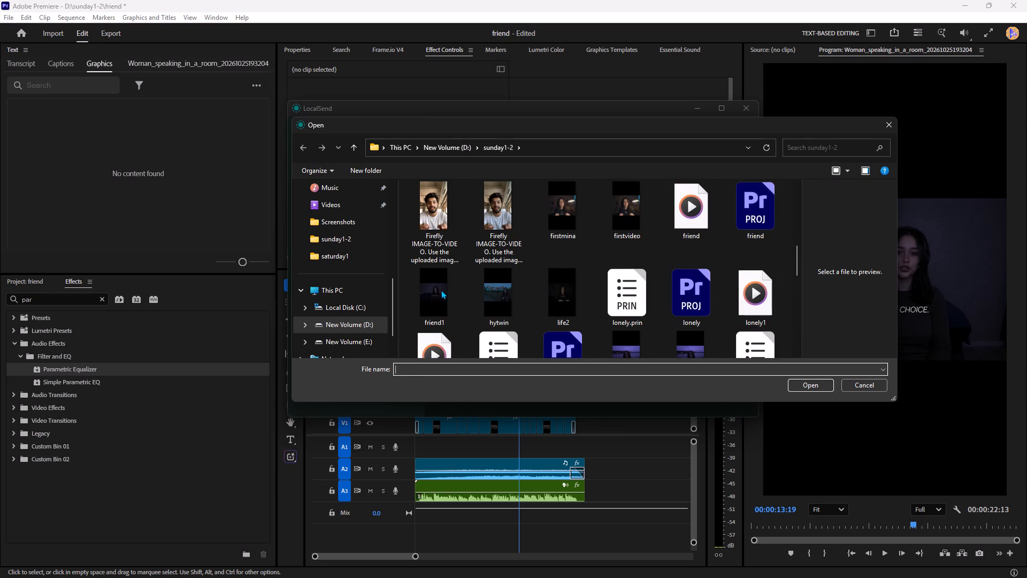
left_click(441, 290)
left_click(803, 383)
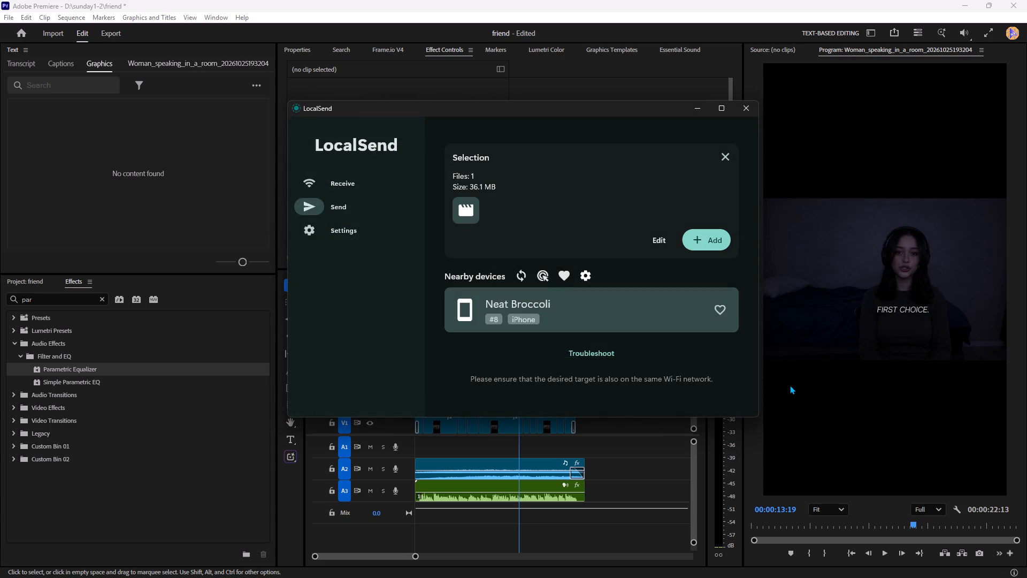
left_click(675, 306)
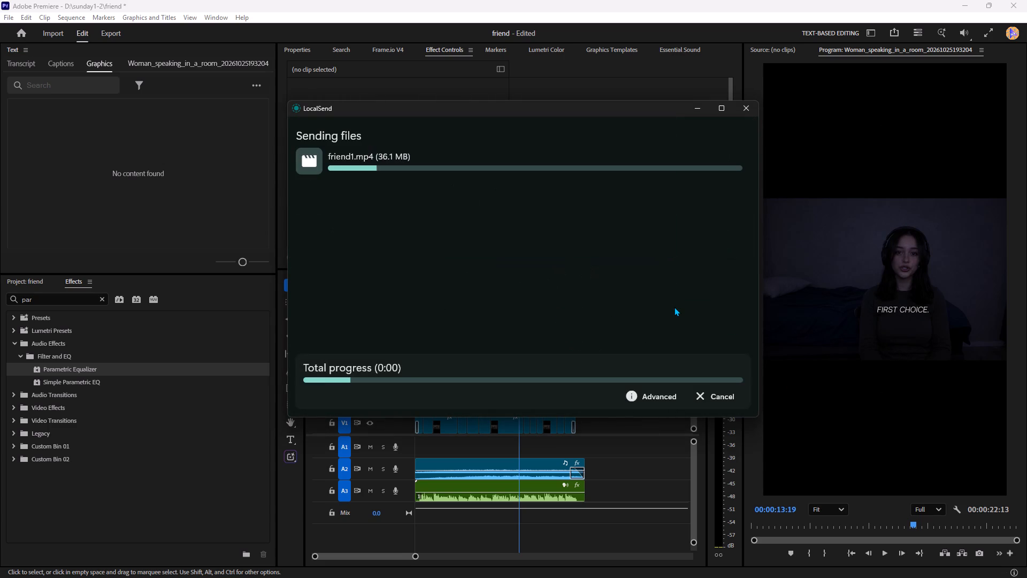